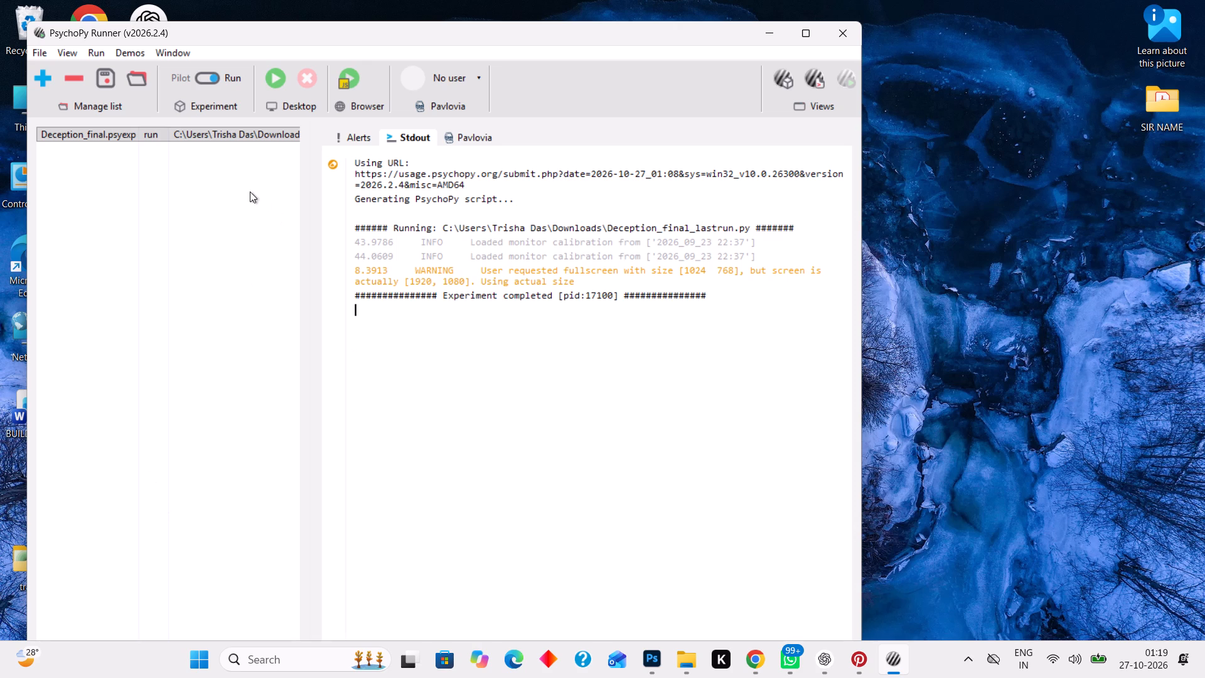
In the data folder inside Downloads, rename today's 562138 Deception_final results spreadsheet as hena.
click(685, 665)
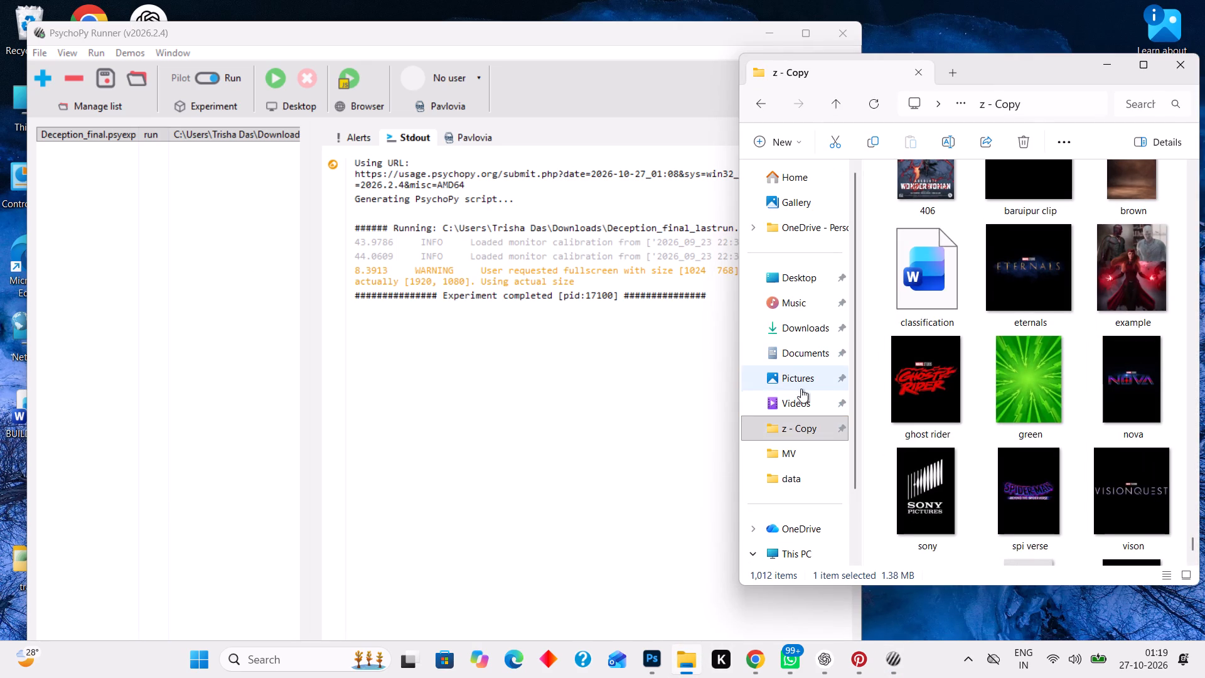
click(801, 320)
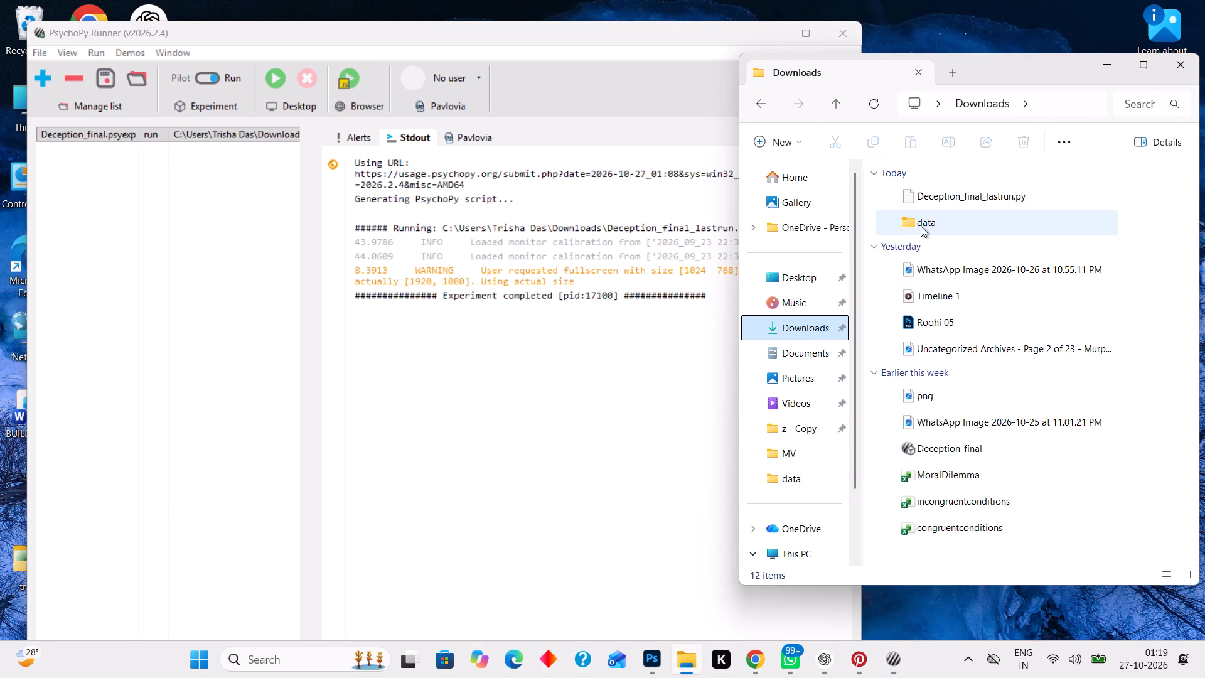
double_click(922, 224)
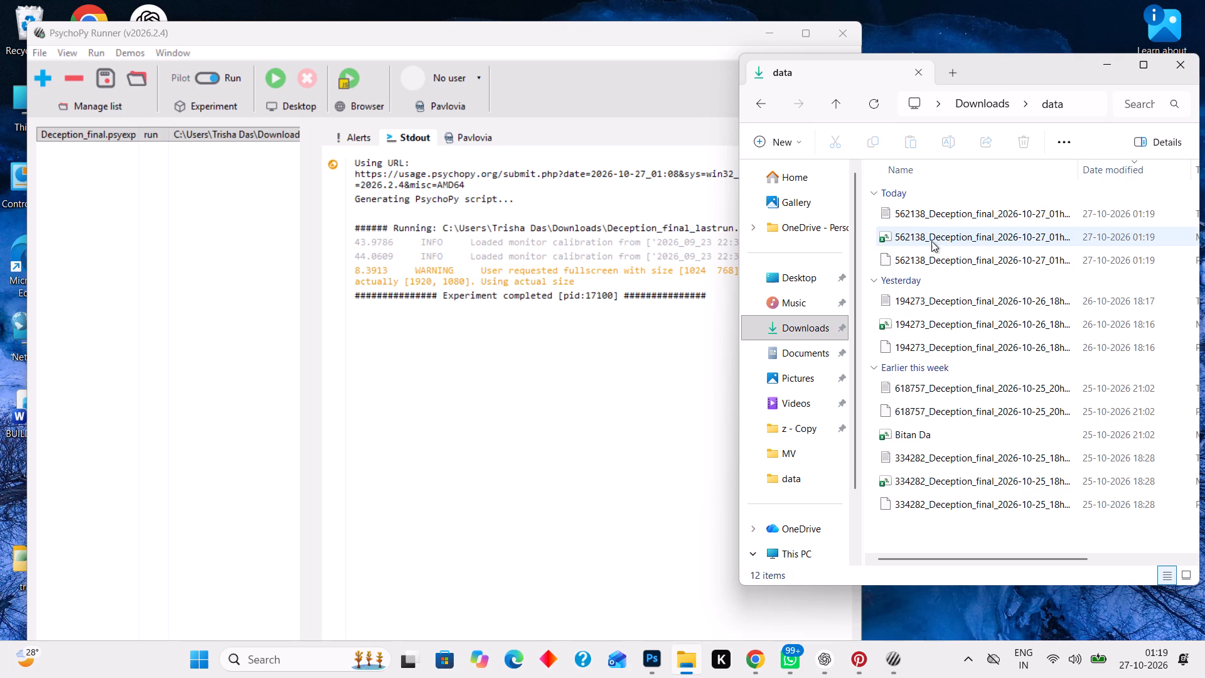
right_click(934, 237)
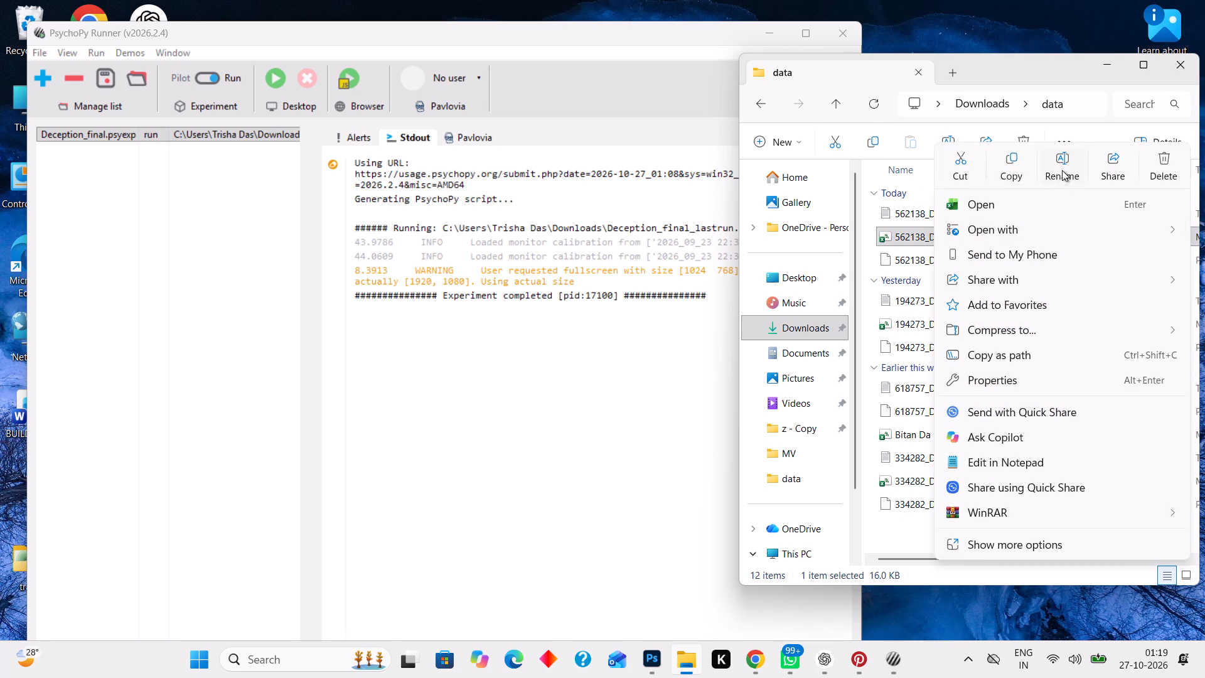
click(1062, 170)
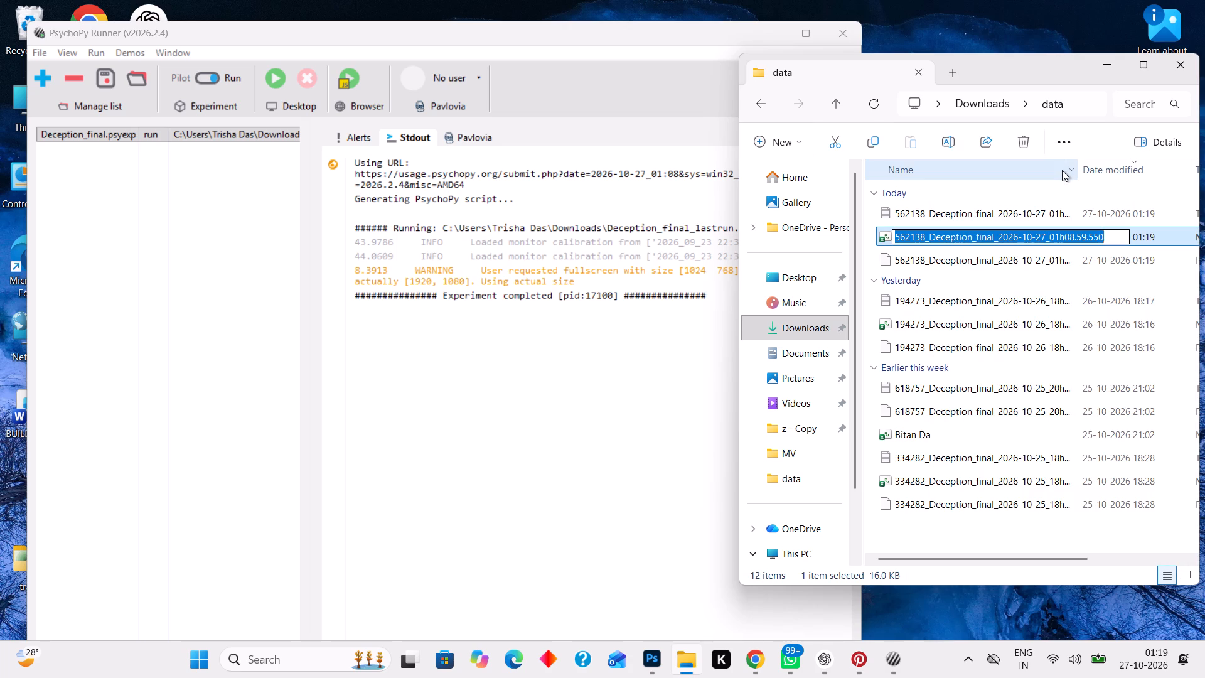
key(BackSpace)
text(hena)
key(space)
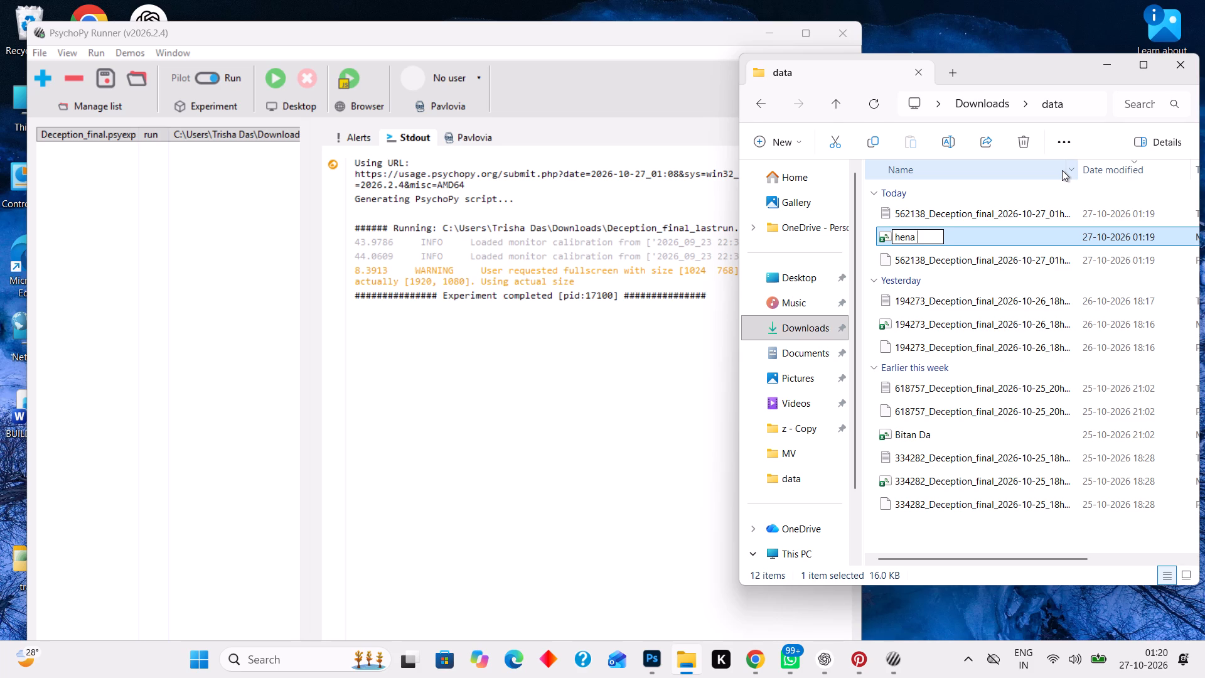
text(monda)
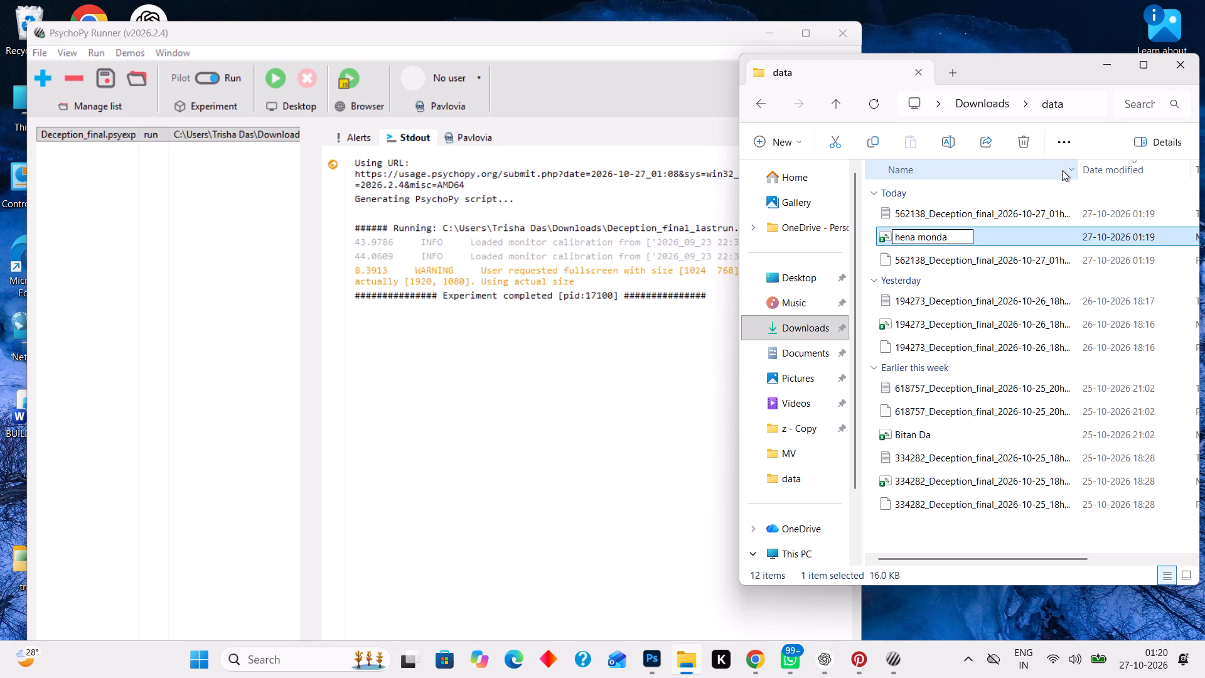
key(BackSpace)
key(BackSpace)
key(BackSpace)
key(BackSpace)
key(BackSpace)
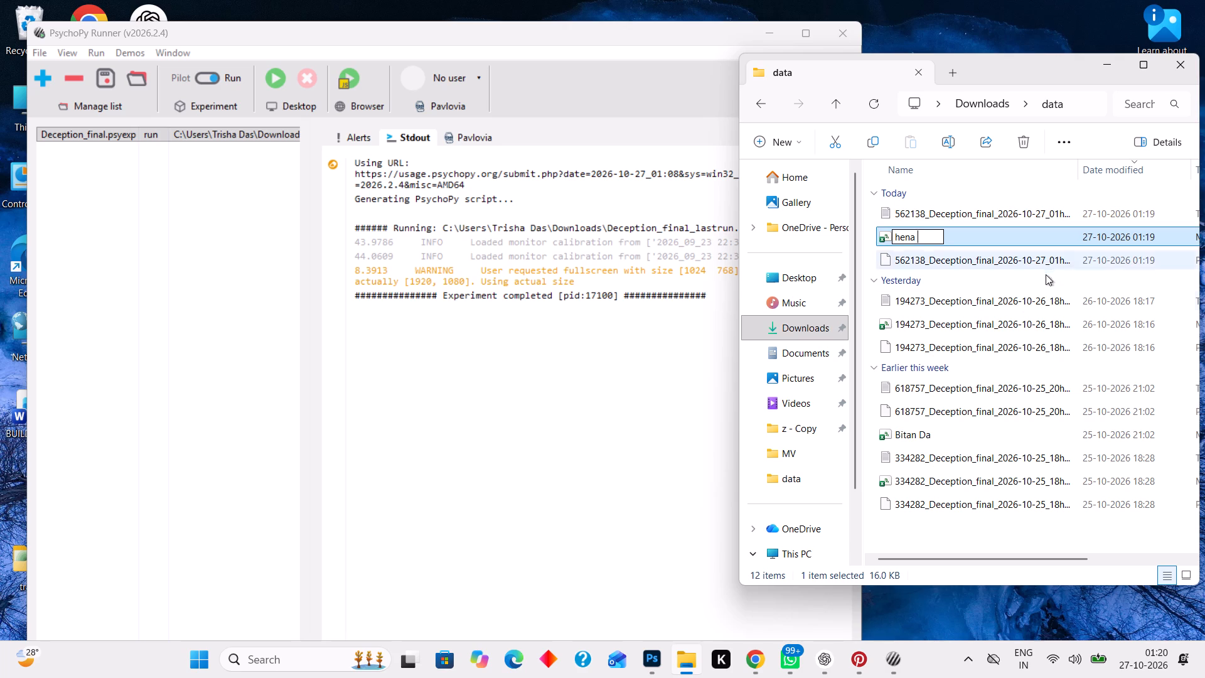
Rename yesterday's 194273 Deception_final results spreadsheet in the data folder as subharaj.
right_click(991, 322)
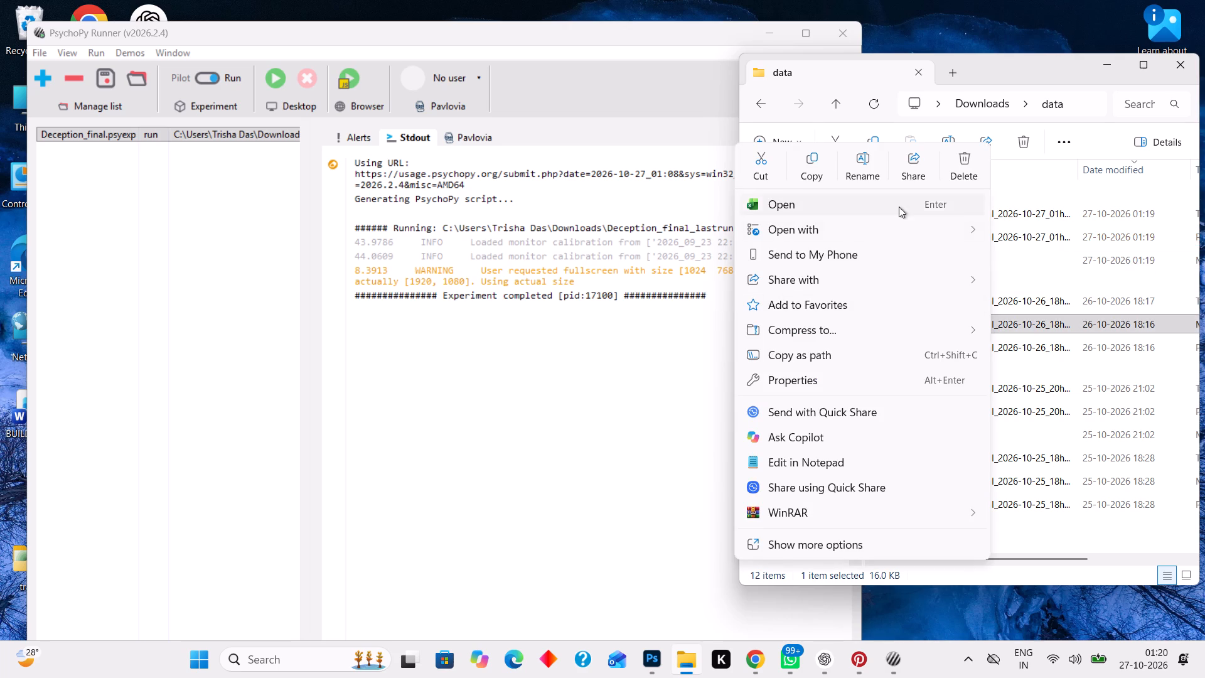
click(870, 163)
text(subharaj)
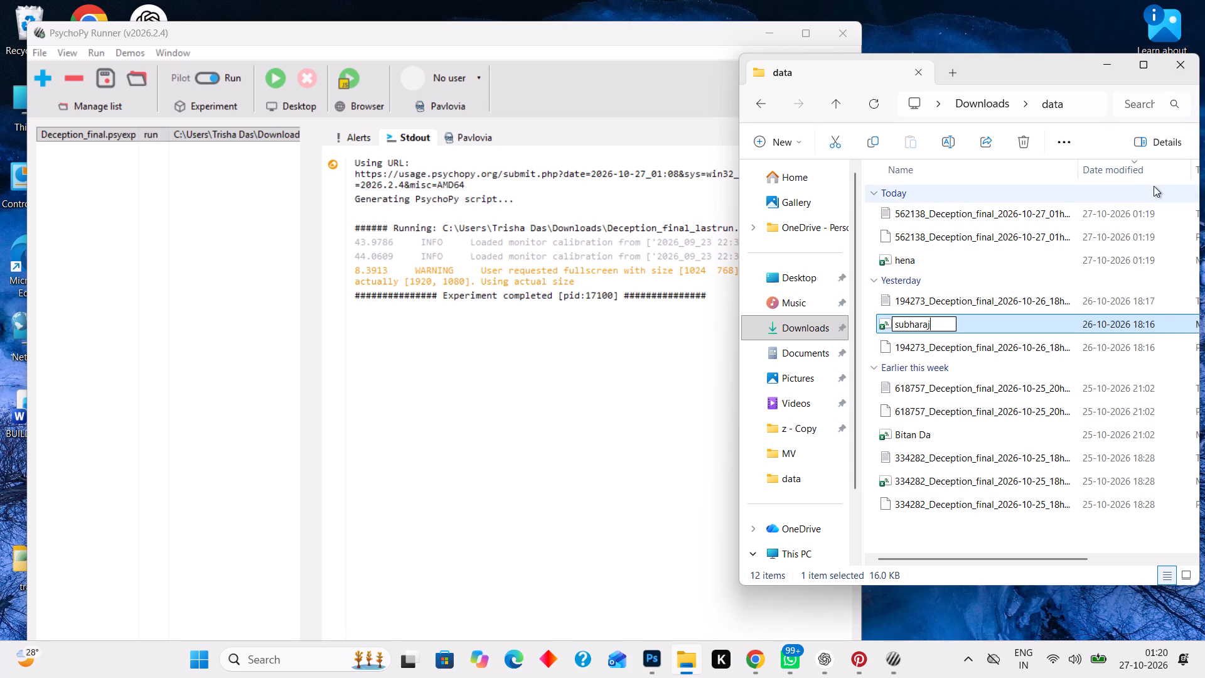
click(1171, 274)
scroll(1107, 262, down, 1)
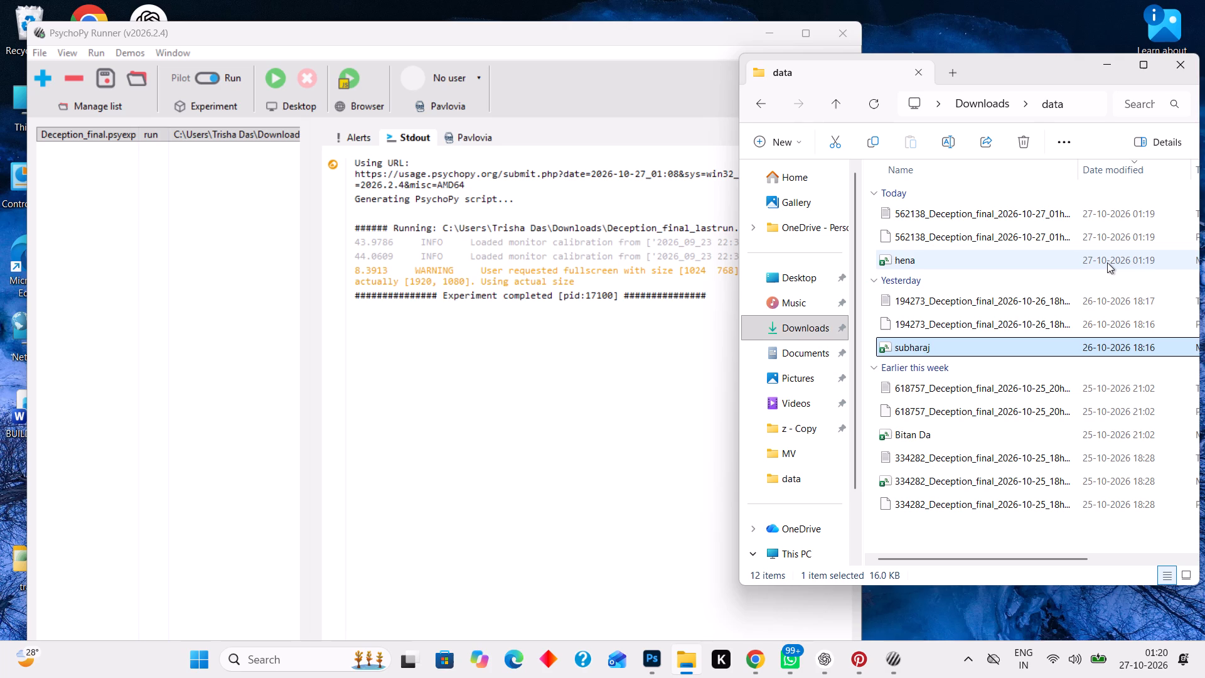
Close the data folder and PsychoPy Runner windows, and refresh the desktop.
click(1189, 66)
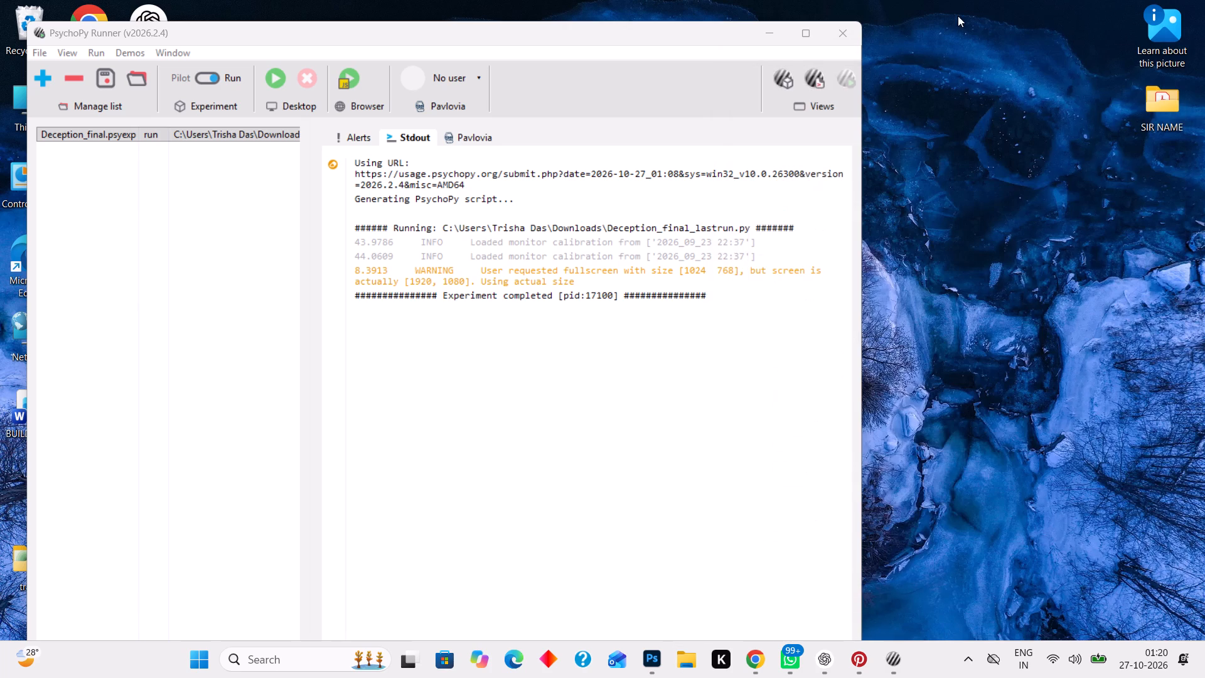
click(839, 36)
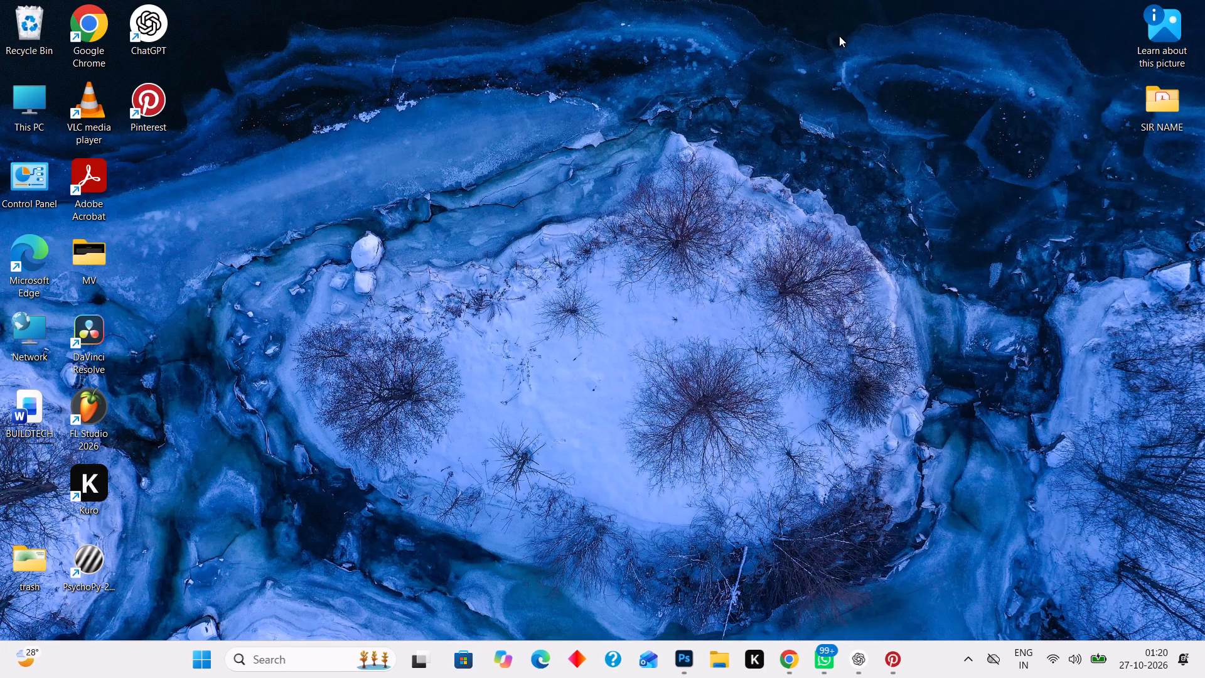
right_click(751, 136)
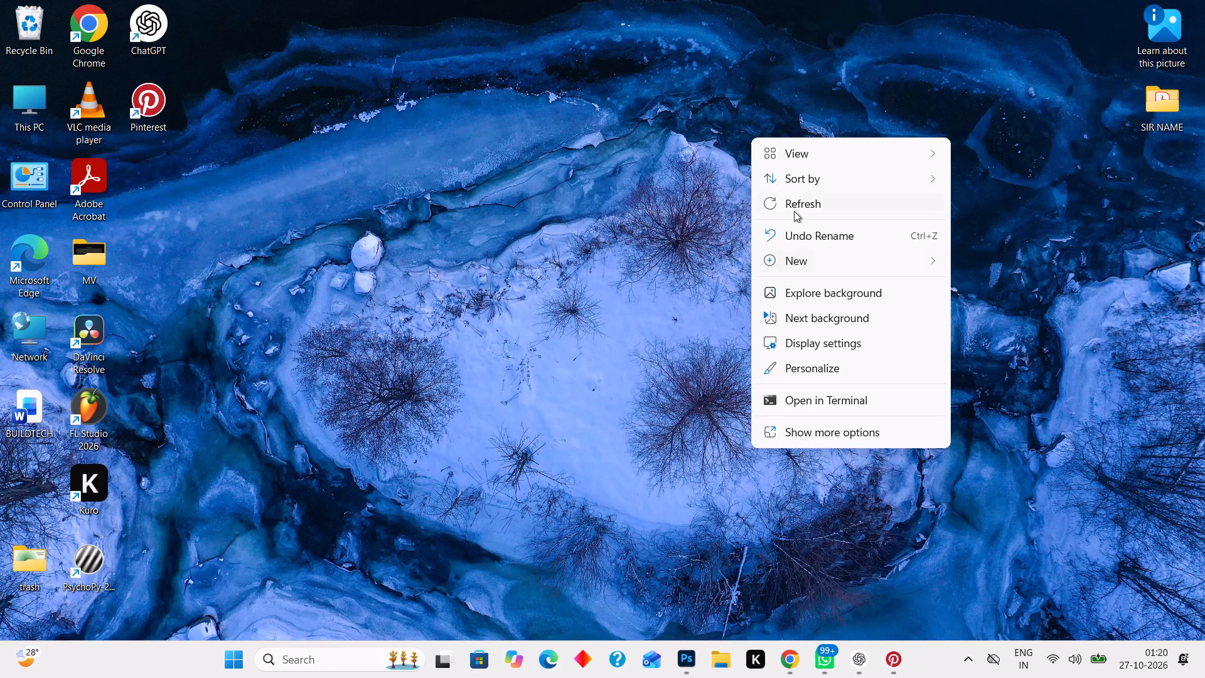
click(795, 210)
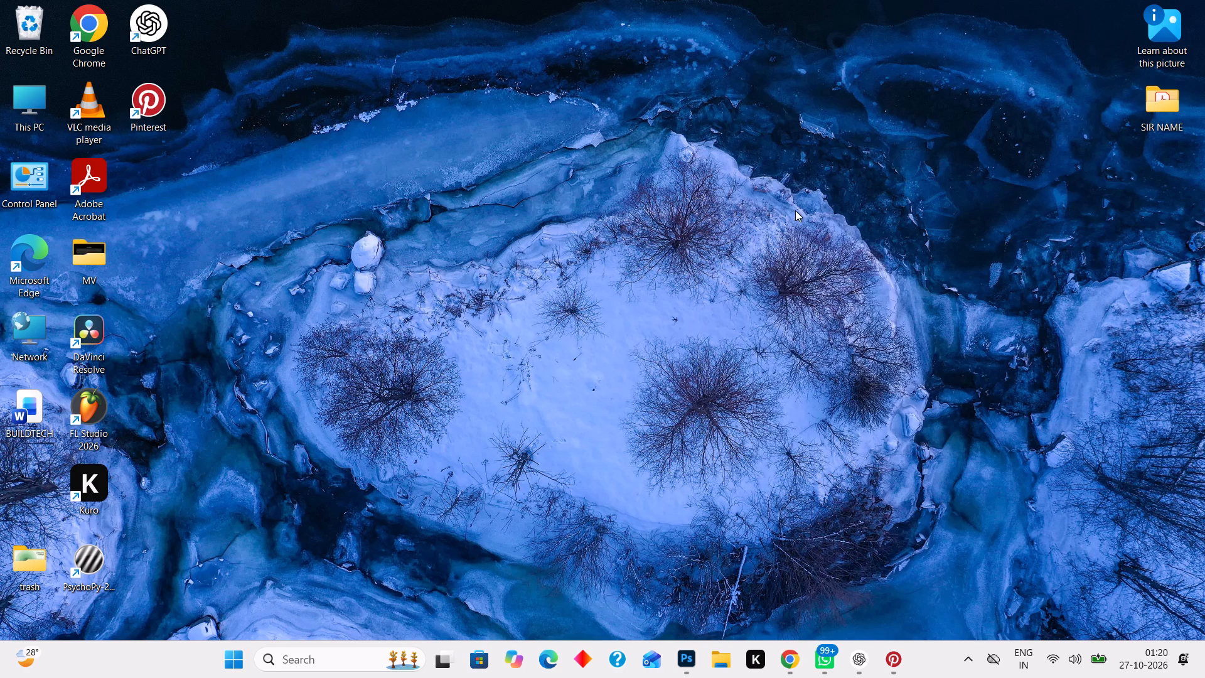
Switch to Chrome and look through the posts in X's For you feed.
click(785, 668)
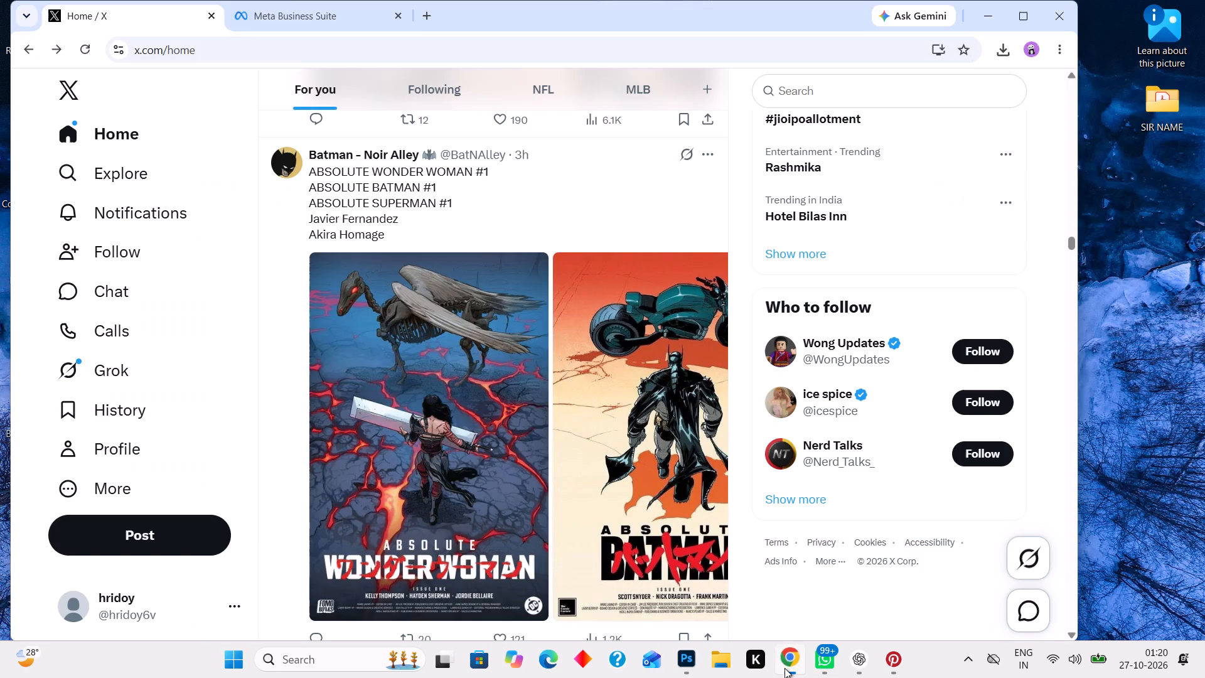
scroll(405, 266, down, 1)
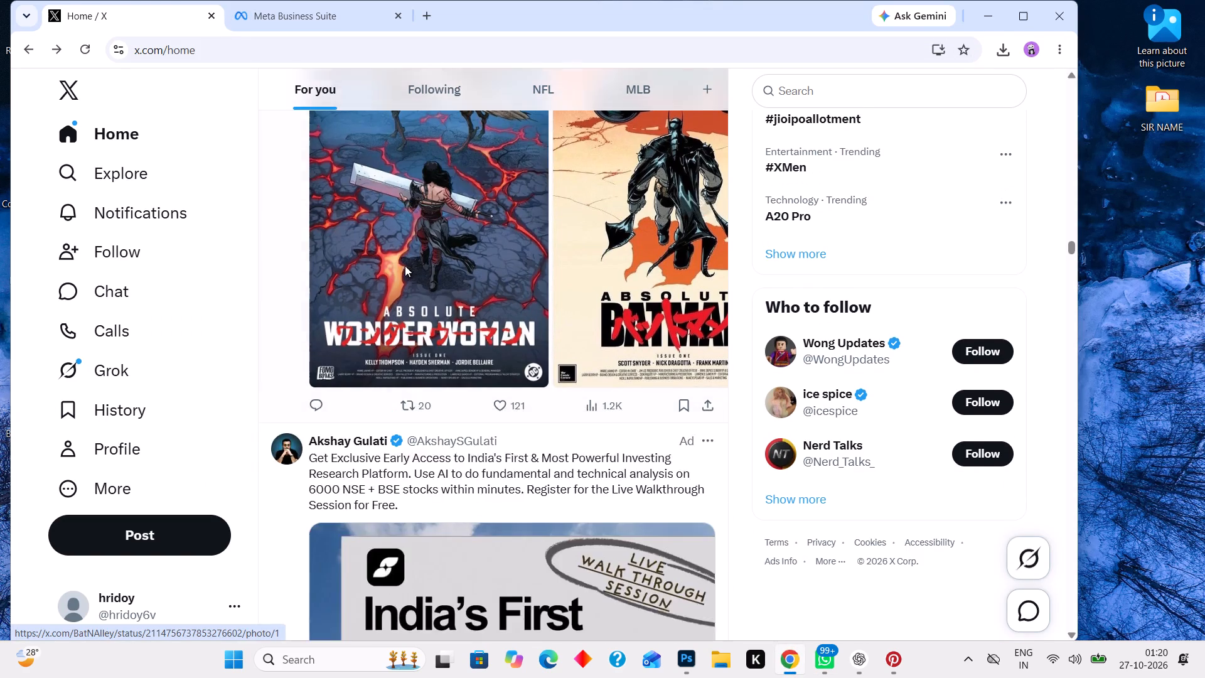
scroll(405, 266, down, 6)
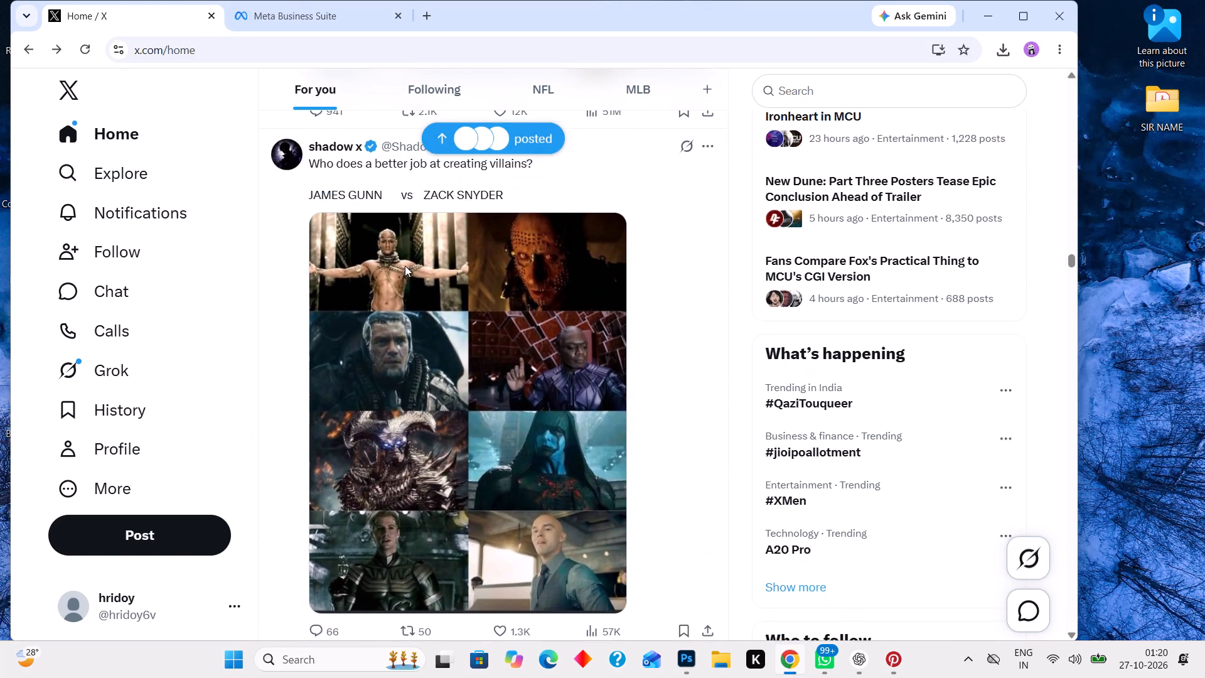
scroll(405, 266, down, 6)
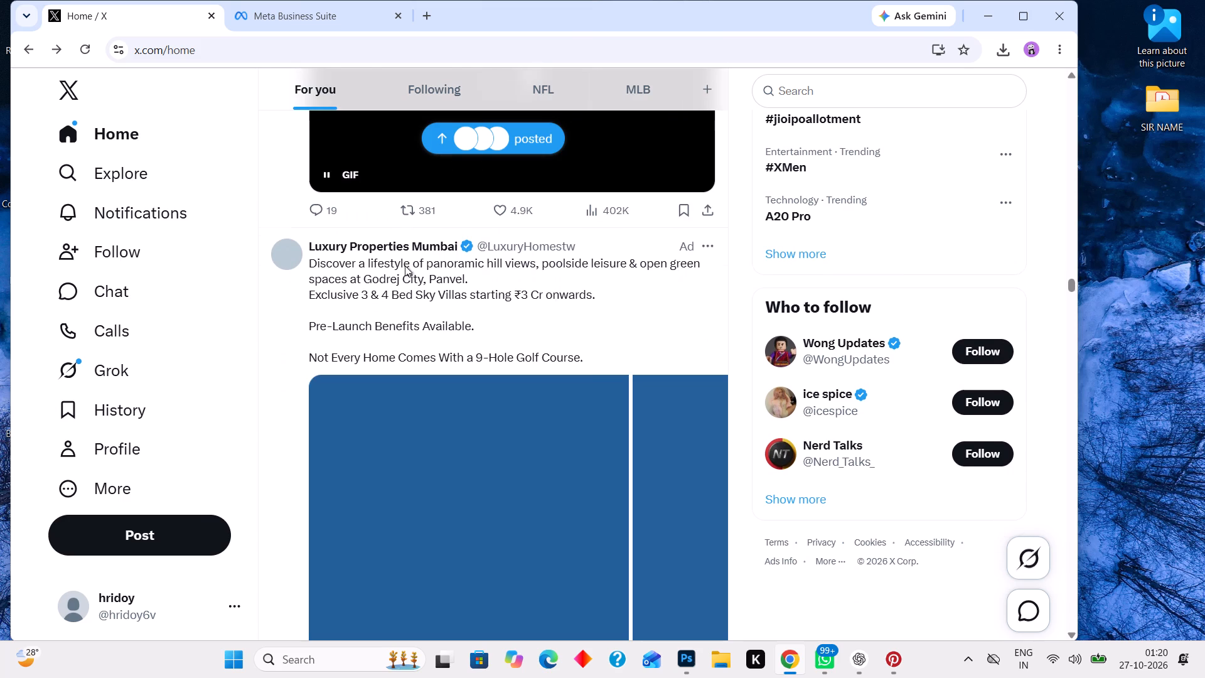
scroll(405, 266, down, 5)
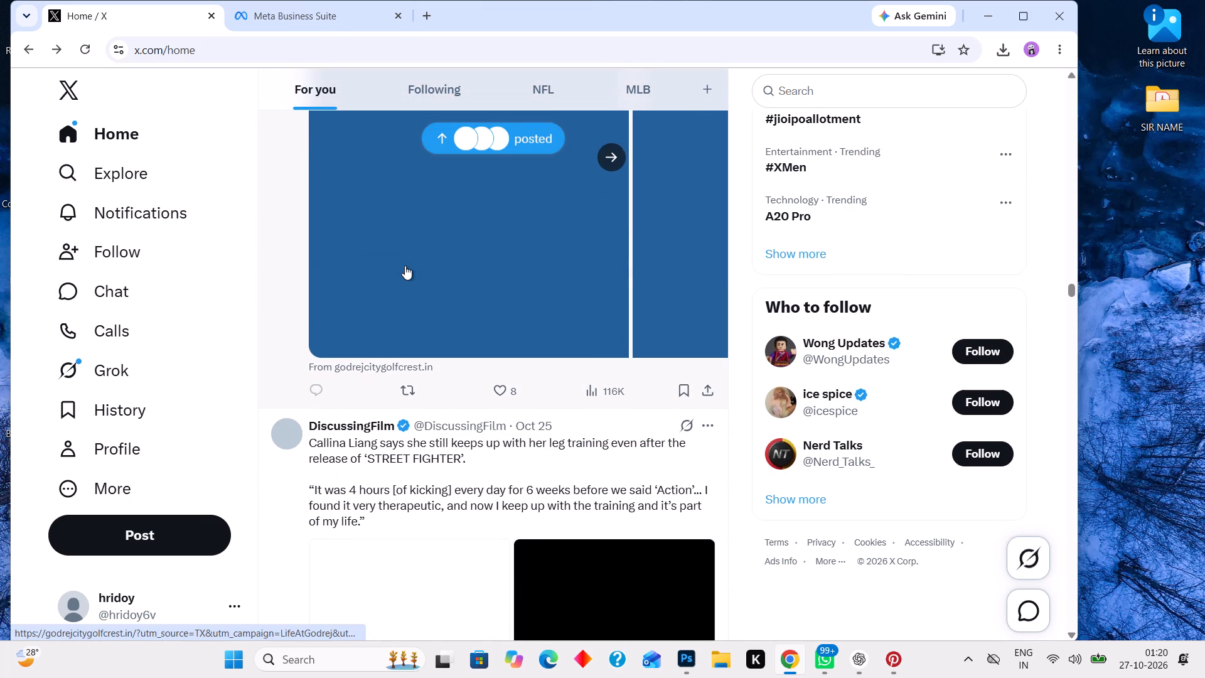
scroll(405, 266, down, 4)
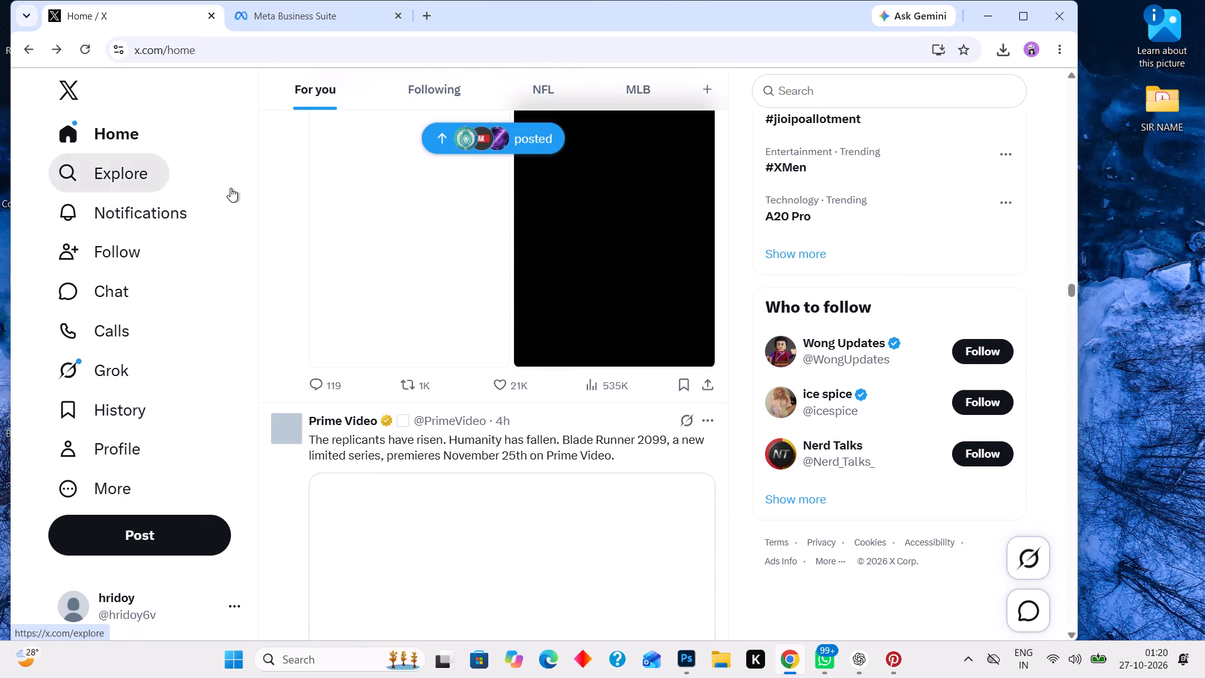
Load the latest posts in the X Home feed and look through the newest ones.
click(120, 126)
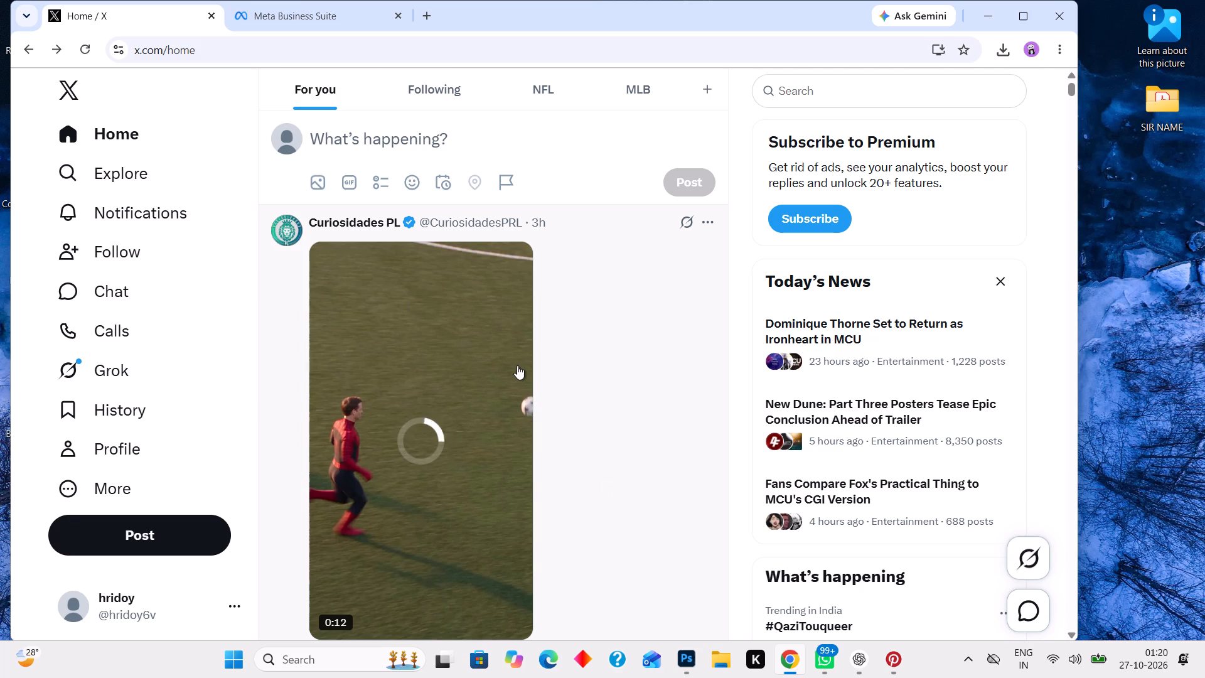
scroll(517, 365, up, 16)
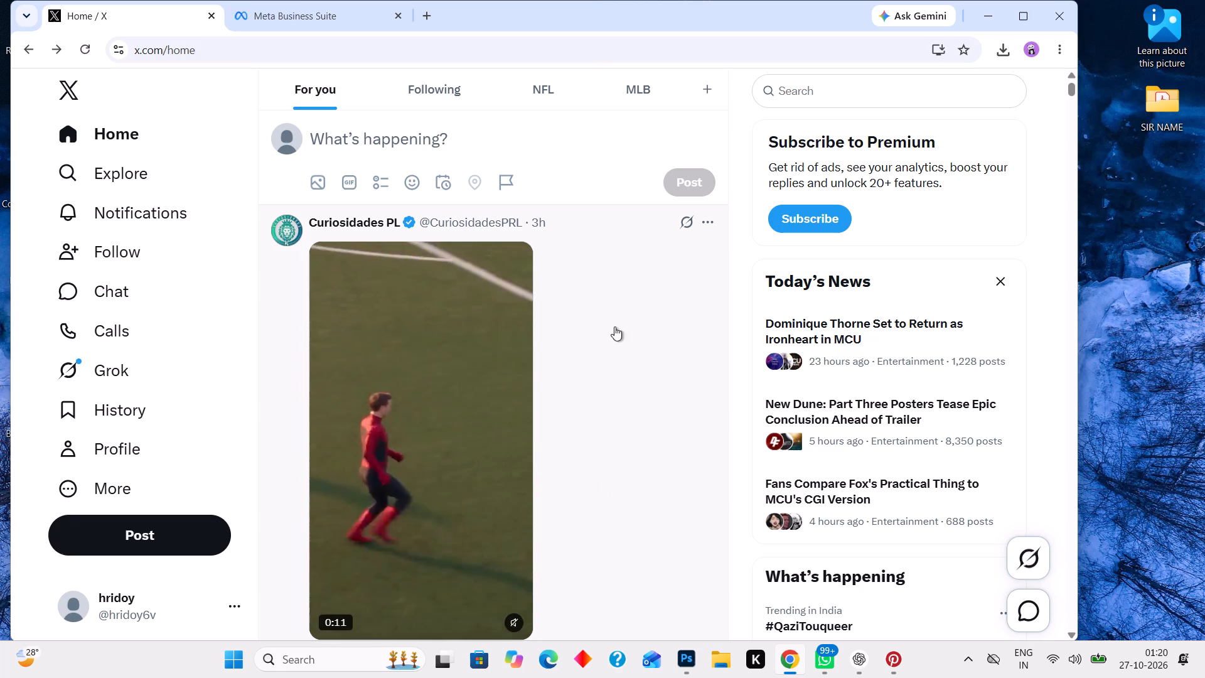
scroll(596, 297, up, 14)
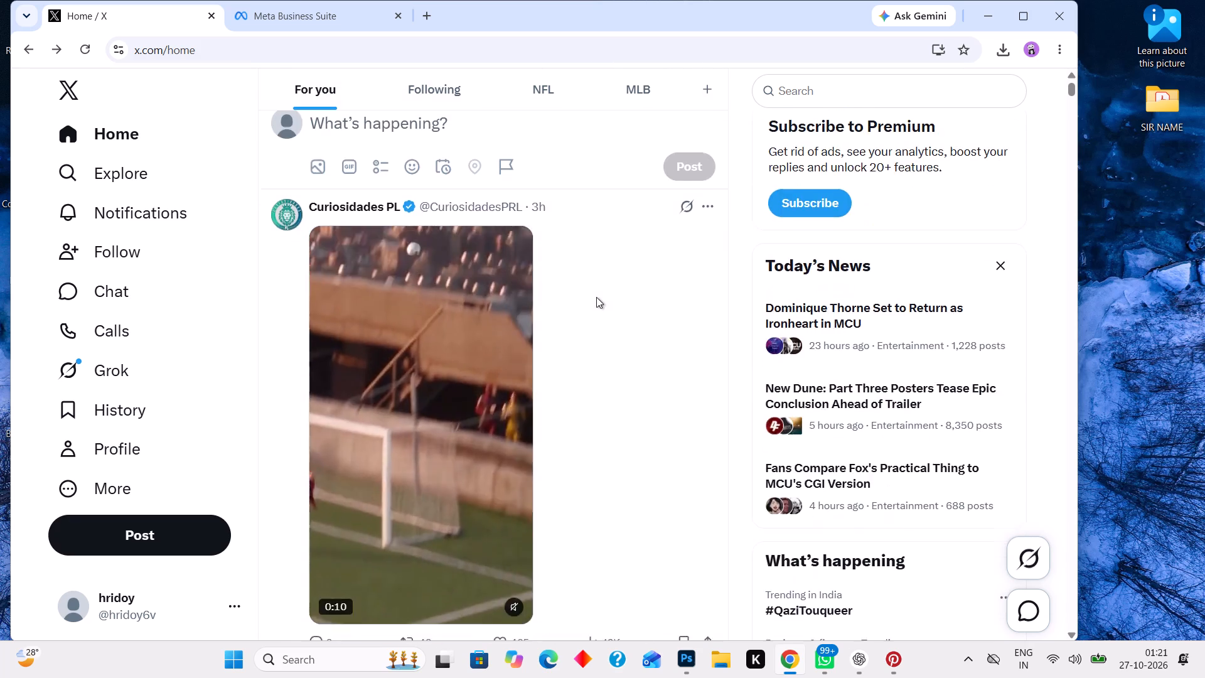
scroll(596, 297, up, 5)
scroll(596, 297, down, 1)
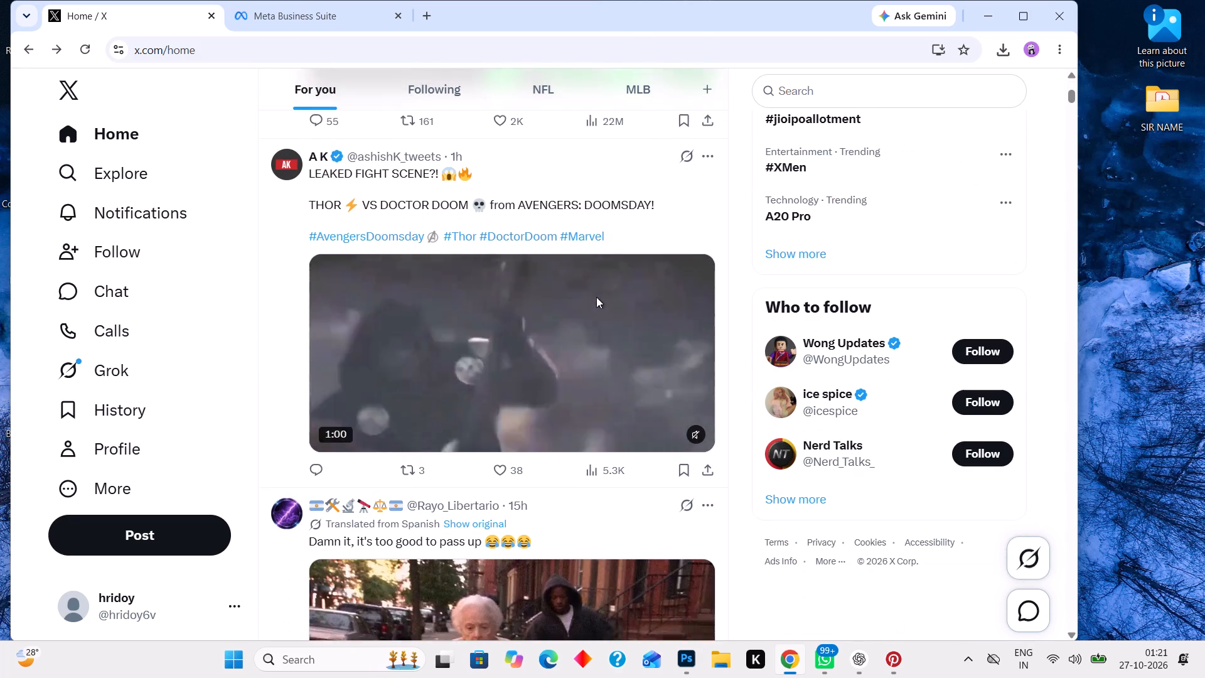
scroll(596, 297, up, 5)
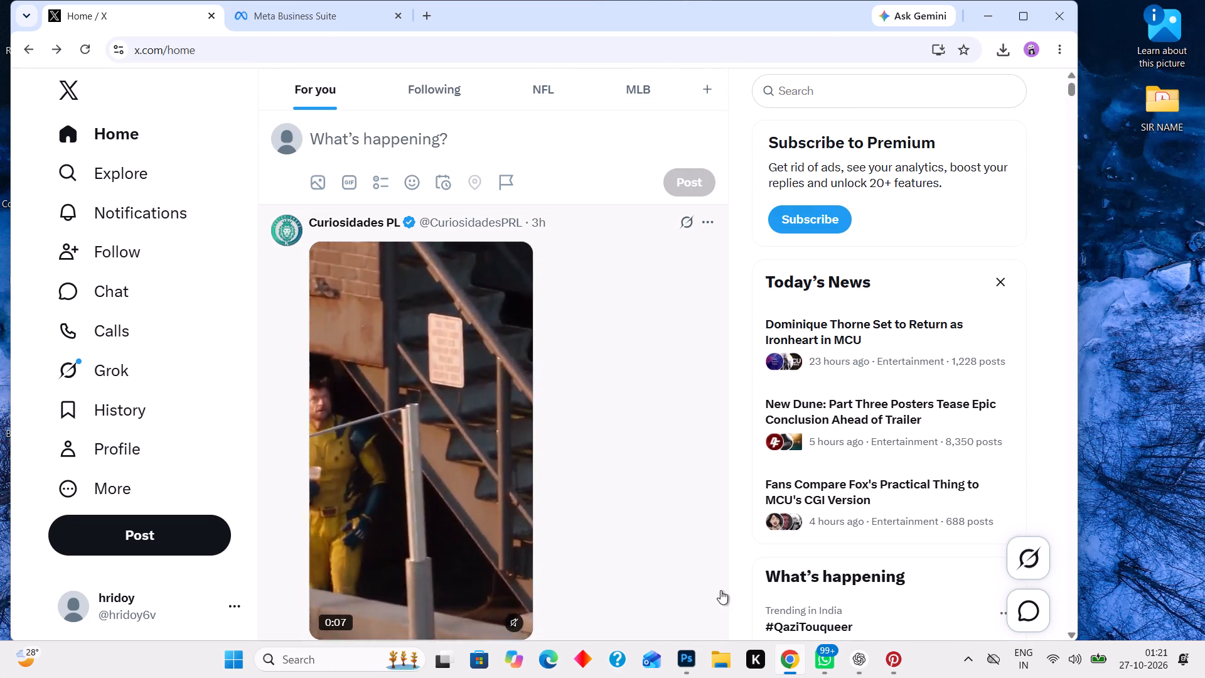
Switch to Photoshop and replace the poster's bottom 'MORBIUS 2' headline text with the copied Morbius news text.
click(692, 660)
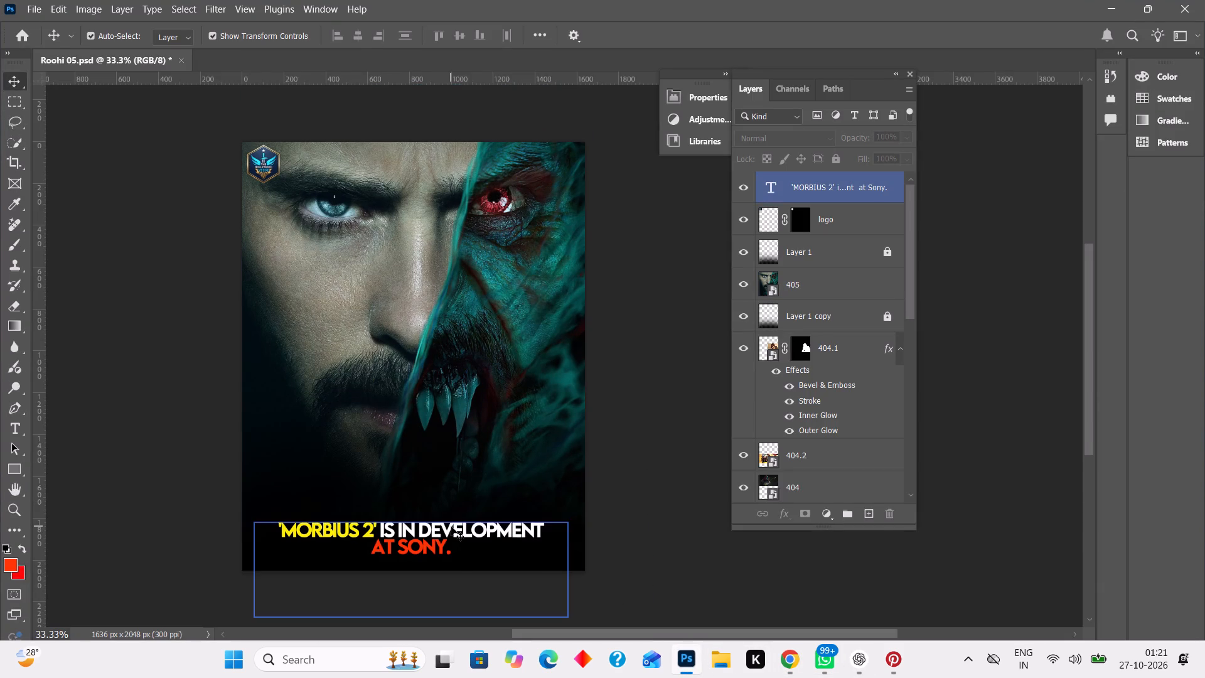
double_click(453, 528)
key(ctrl+v)
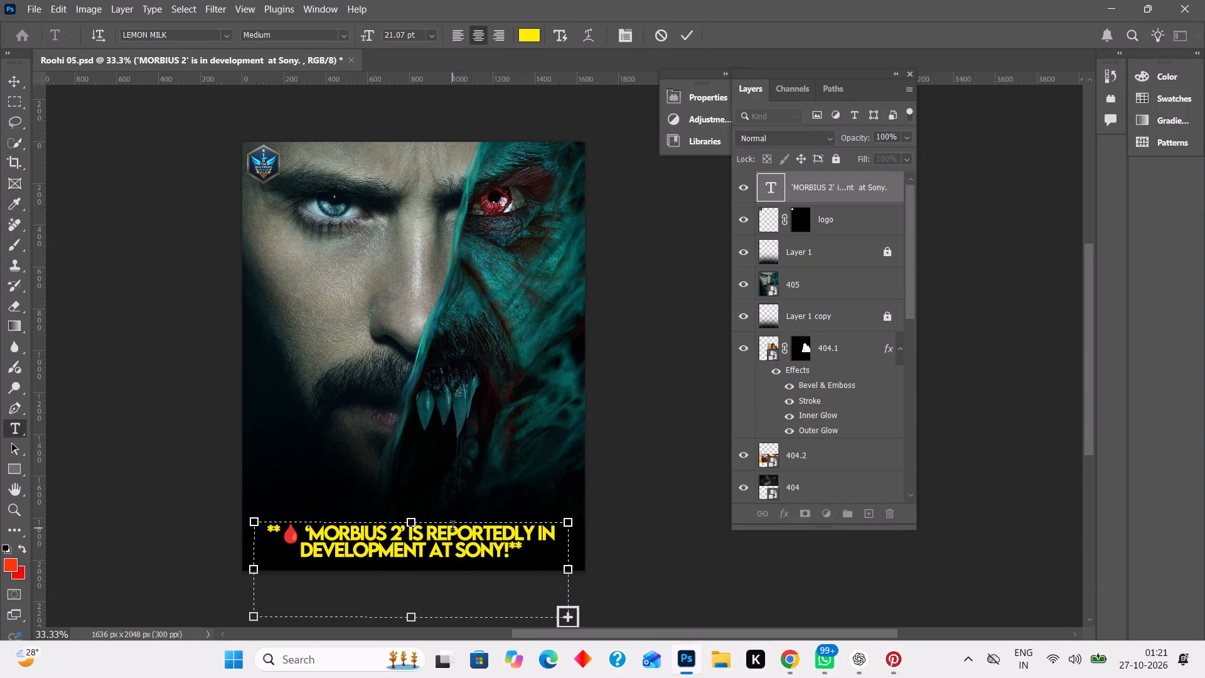
Delete the opening "'MORBIUS 2' is reportedly in development at Sony!" lines from the pasted poster text and finish editing.
key(ctrl+x)
key(ctrl+x)
double_click(465, 549)
double_click(542, 555)
drag(542, 555, 162, 488)
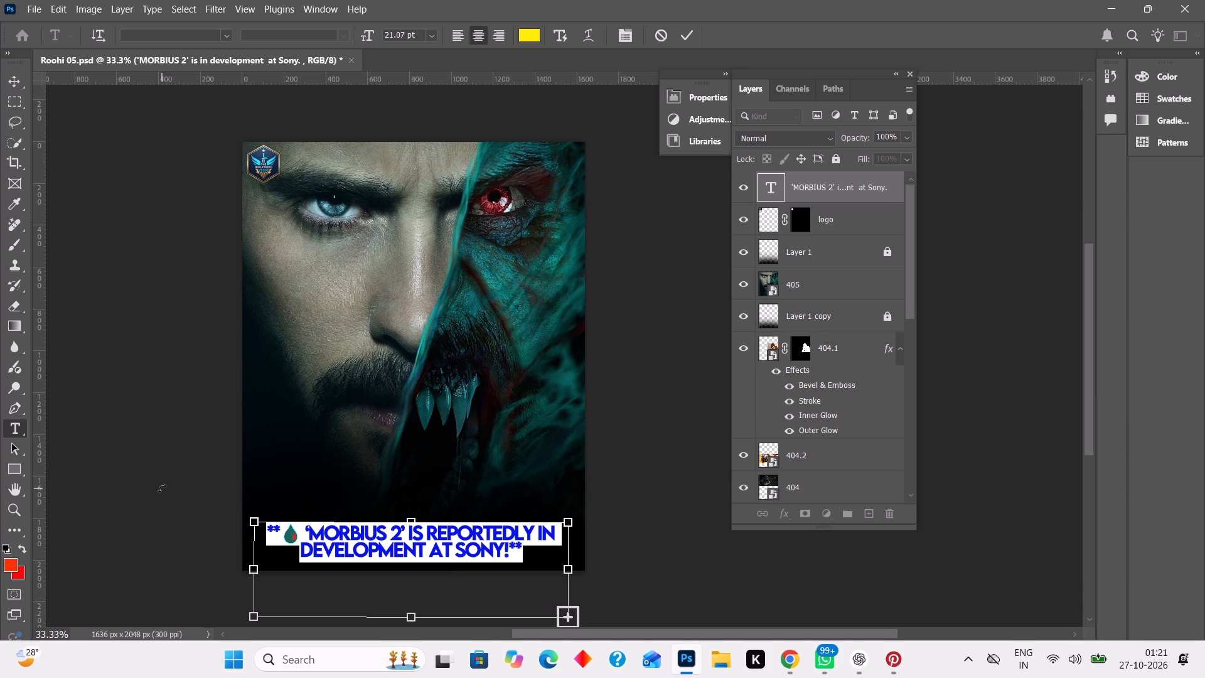
key(ctrl+BackSpace)
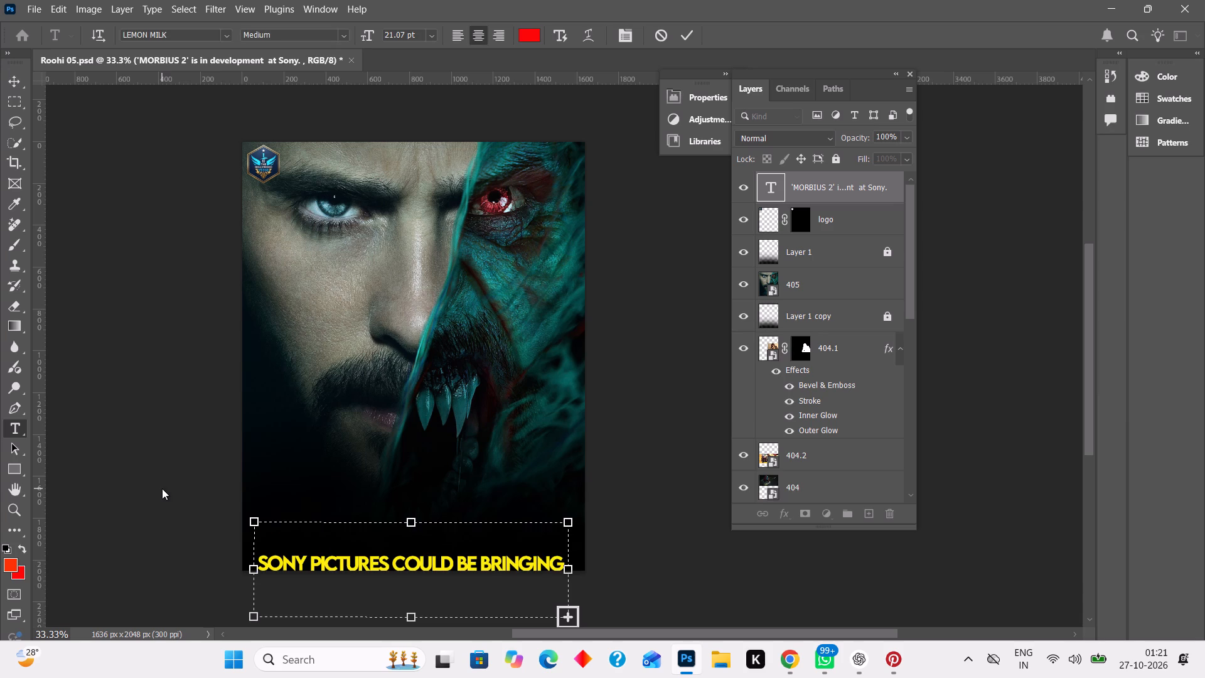
click(656, 301)
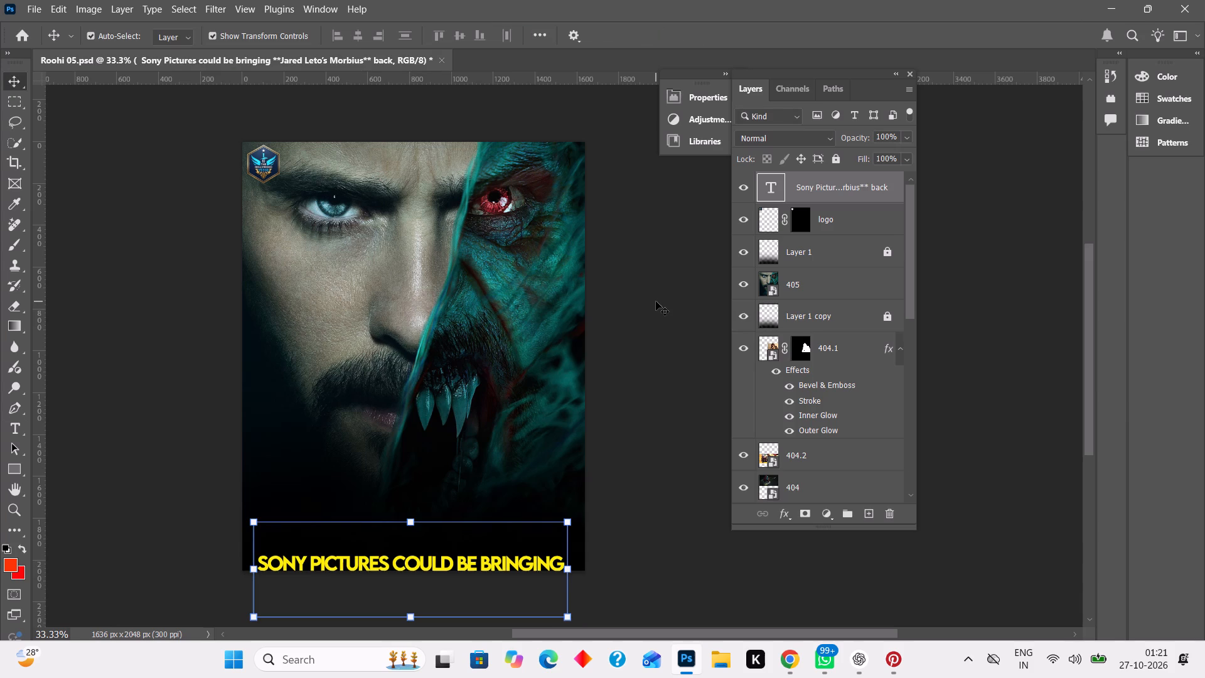
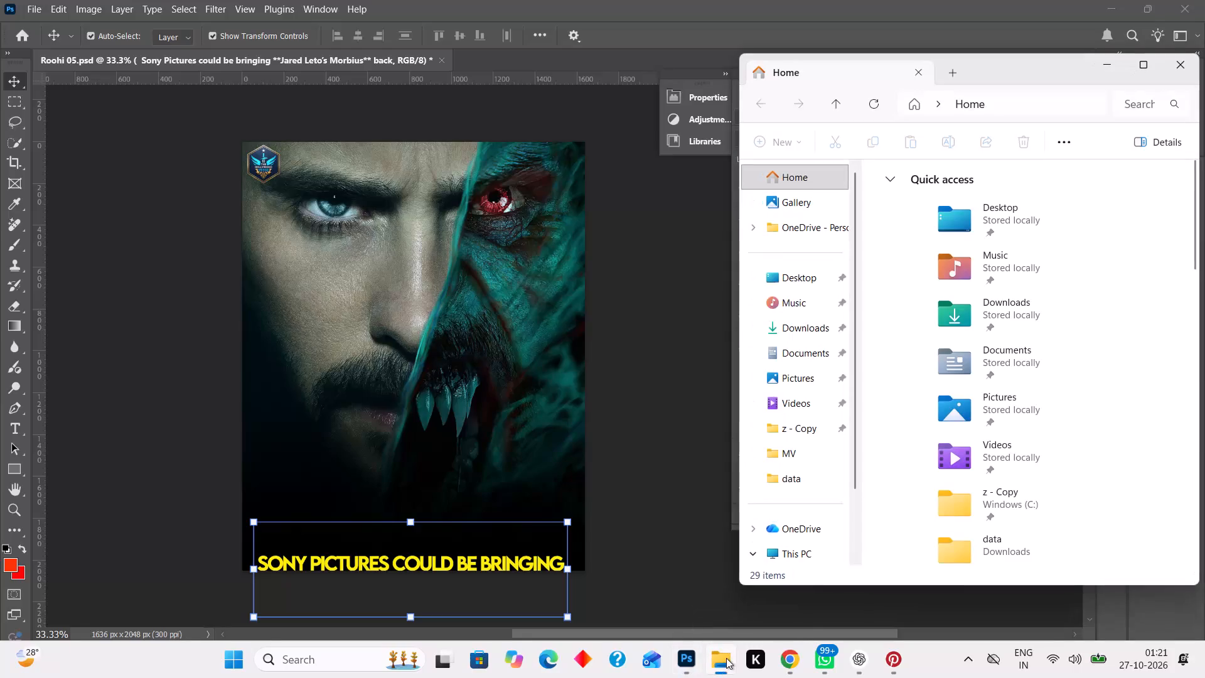
Place today's WhatsApp image of 1.08.32 AM from the Downloads folder into the Roohi 05 poster document.
click(809, 330)
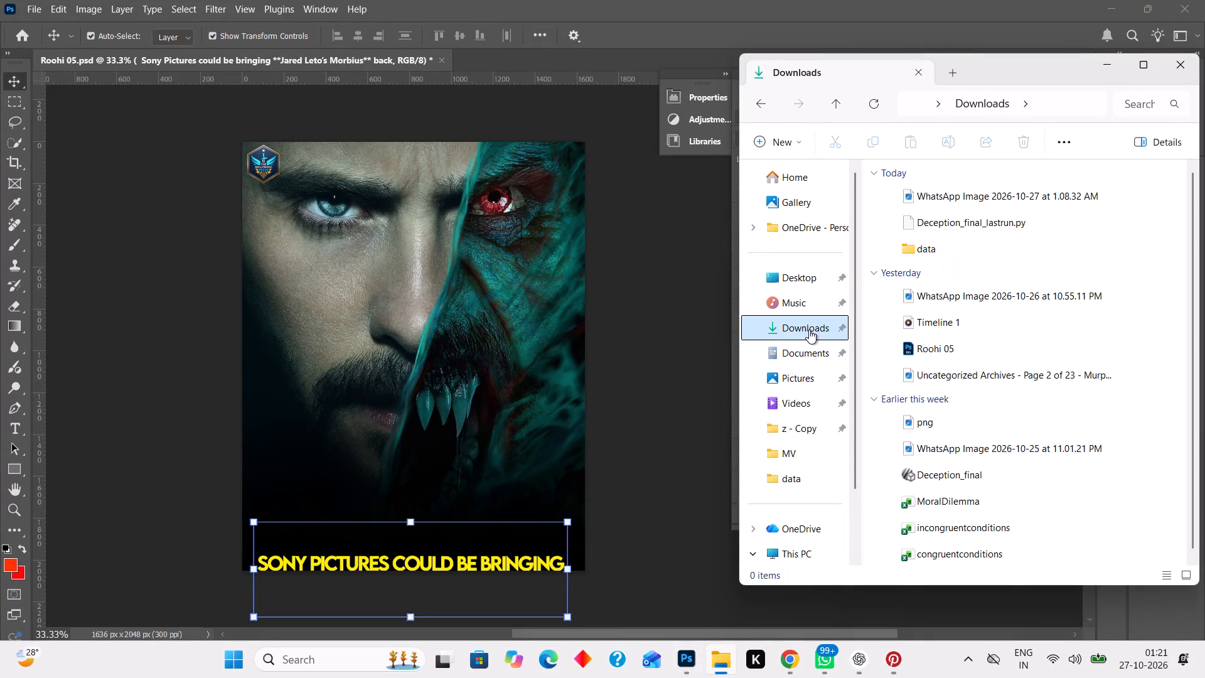
drag(939, 195, 425, 312)
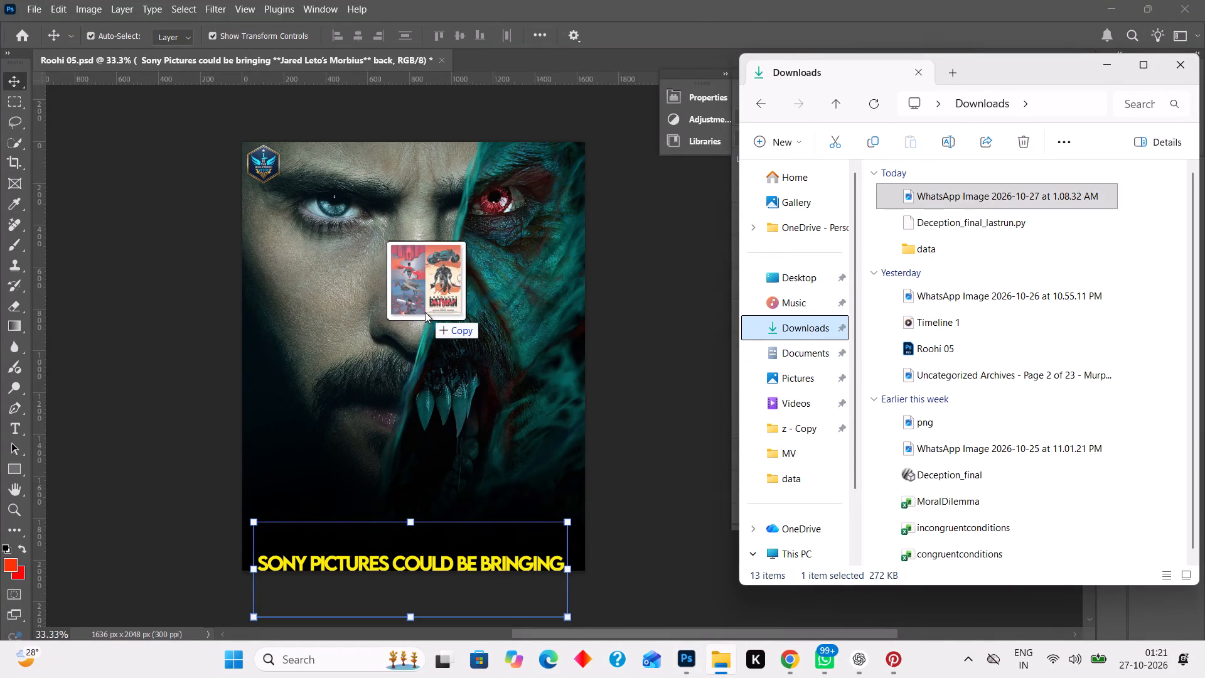
drag(425, 312, 427, 313)
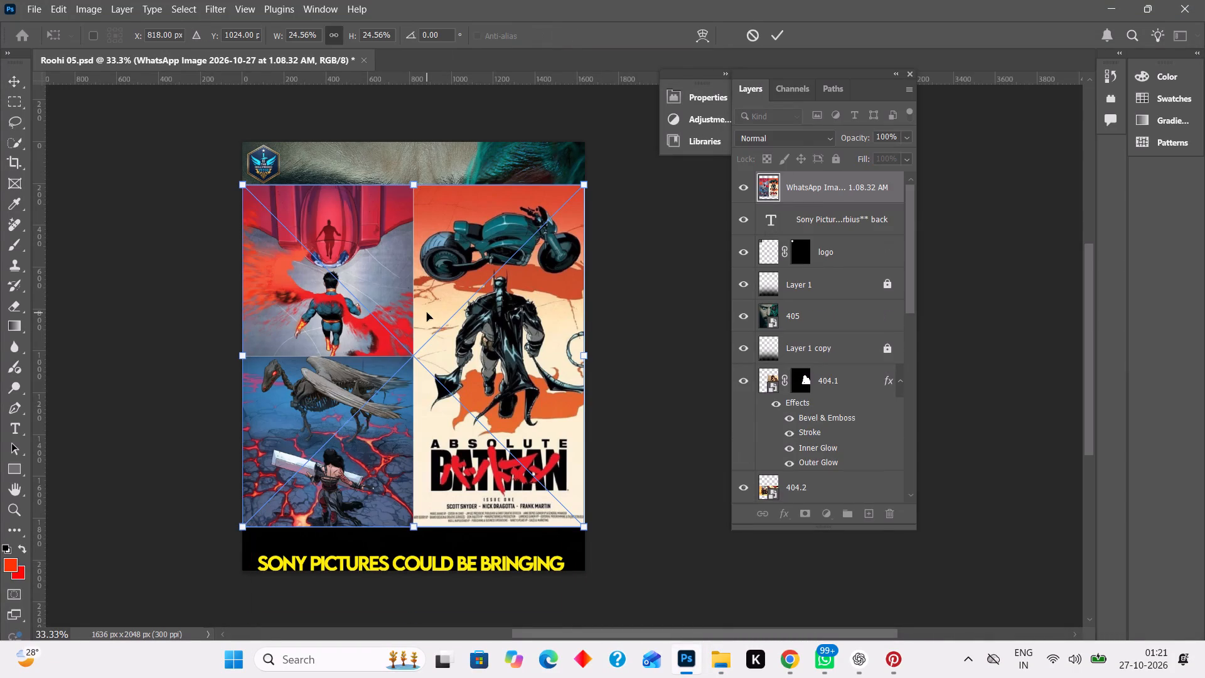
Move the placed comic collage straight up to about Y 820 px so its top edge meets the canvas top.
key(Up)
key(Up)
key(Up)
key(Up)
key(Up)
key(Up)
key(Up)
key(Up)
key(Up)
key(Up)
key(Up)
key(Up)
key(Up)
key(Up)
key(Up)
key(Up)
key(Up)
key(Up)
key(Up)
key(Up)
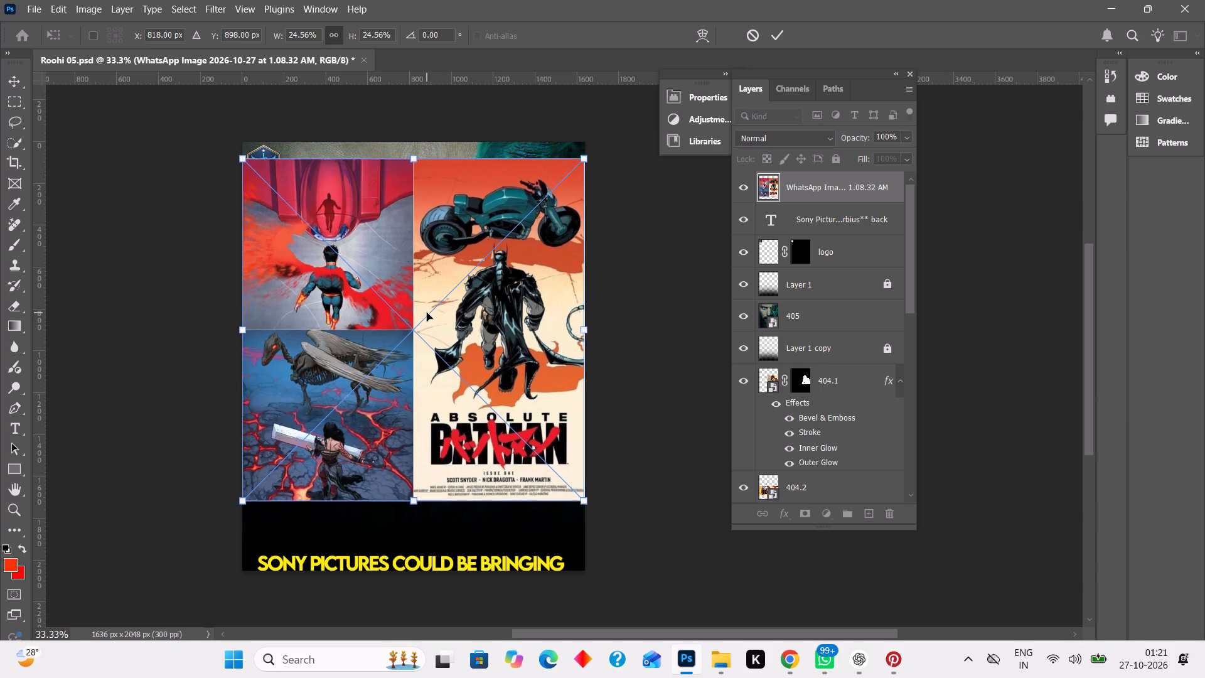
key(Up)
key(Up)
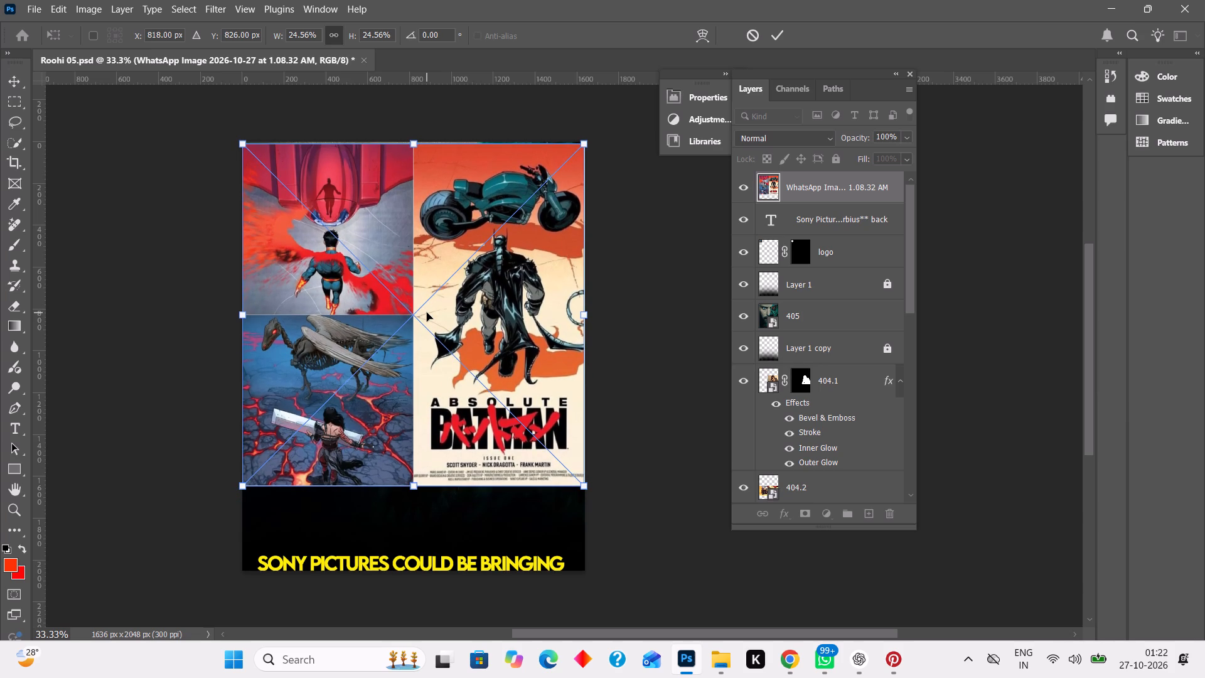
key(Up)
key(Up)
key(Up)
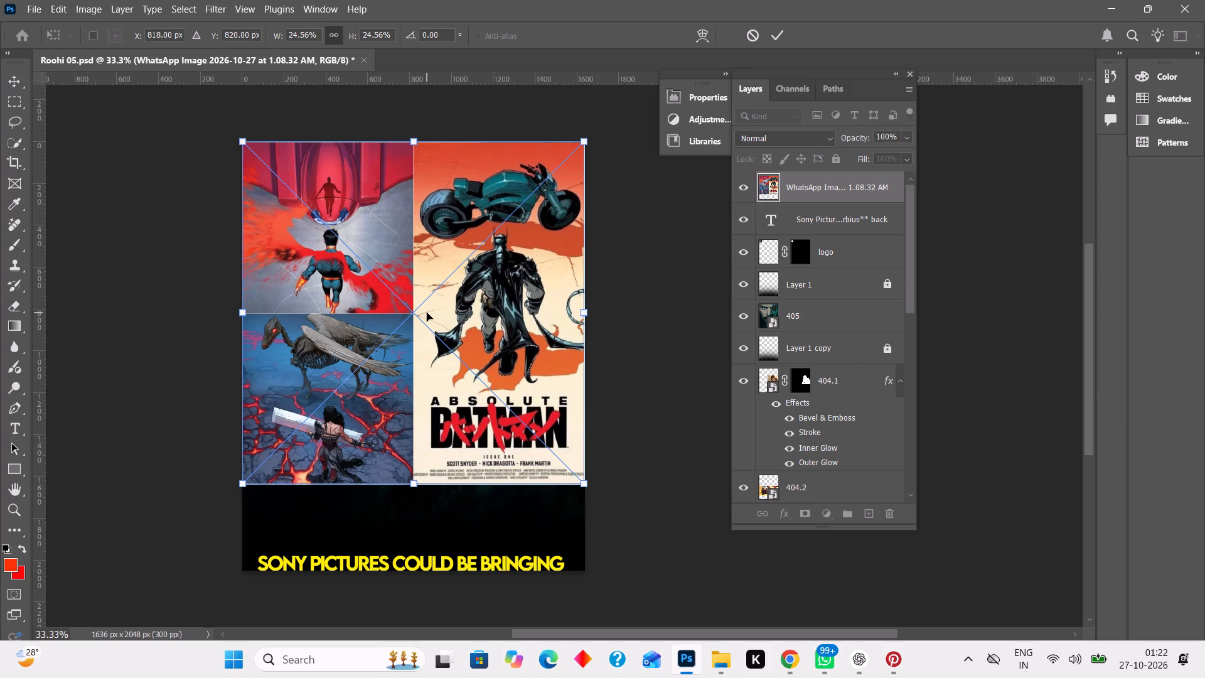
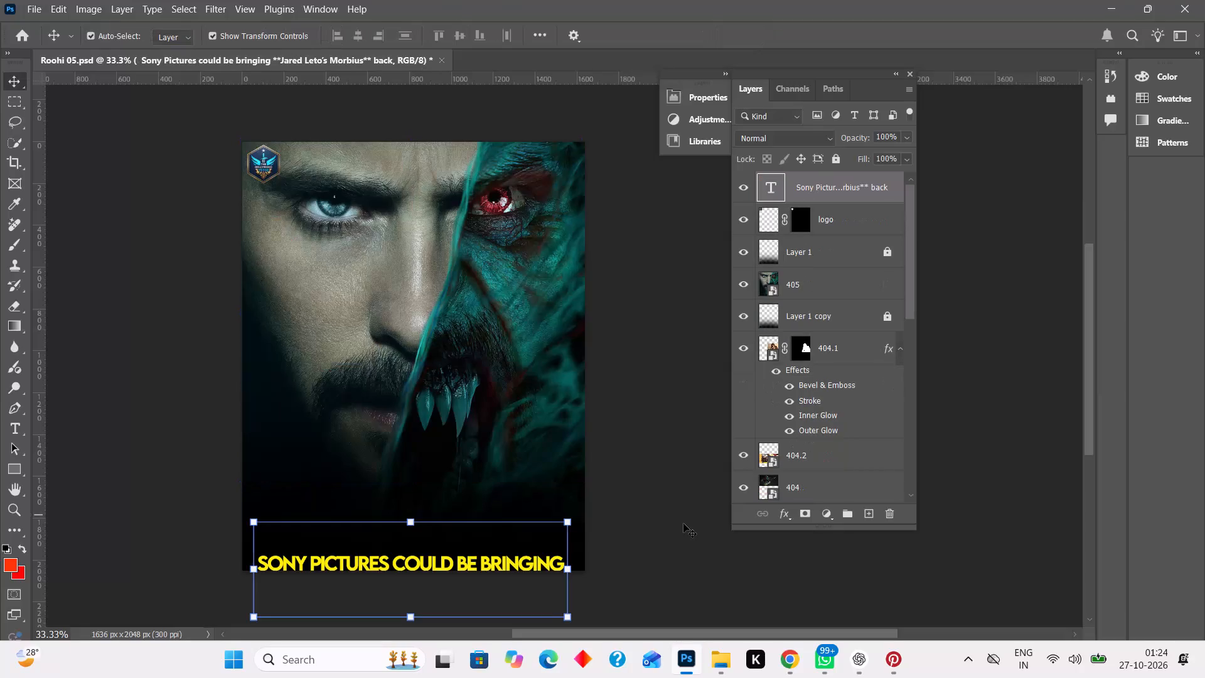
Place the image WhatsApp Image 2026-10-27 at 1.23.53 AM from the Downloads folder into the Roohi 05 poster at its default fitted size.
click(710, 654)
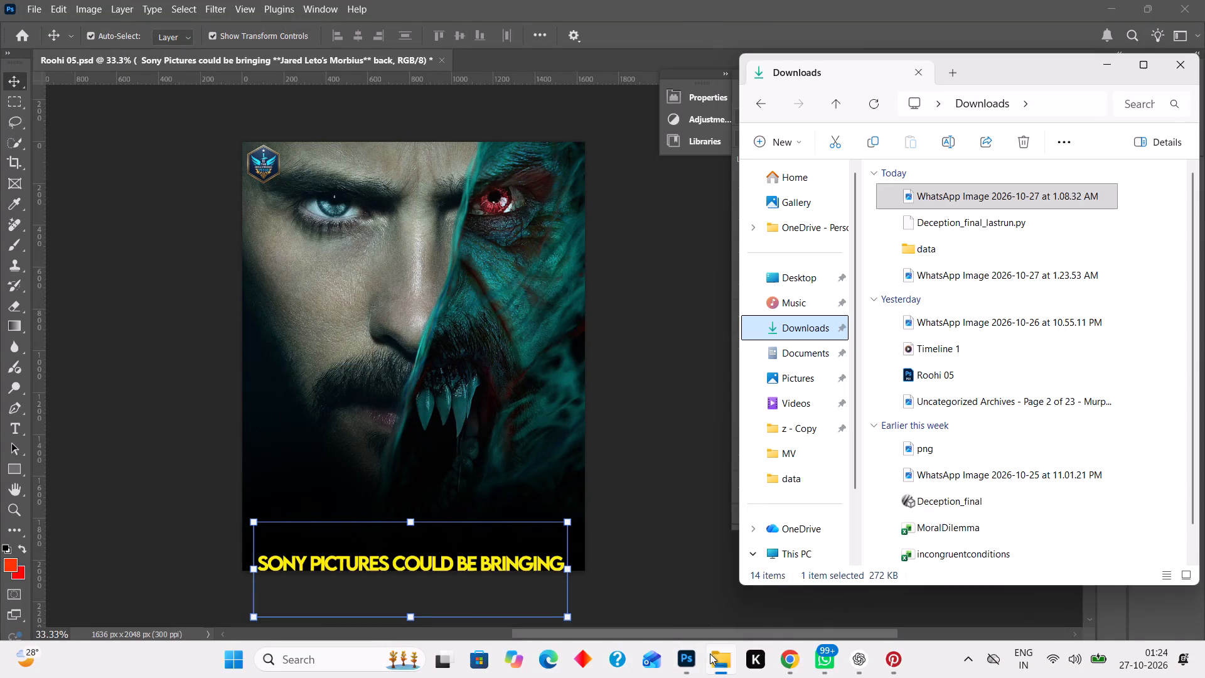
click(870, 103)
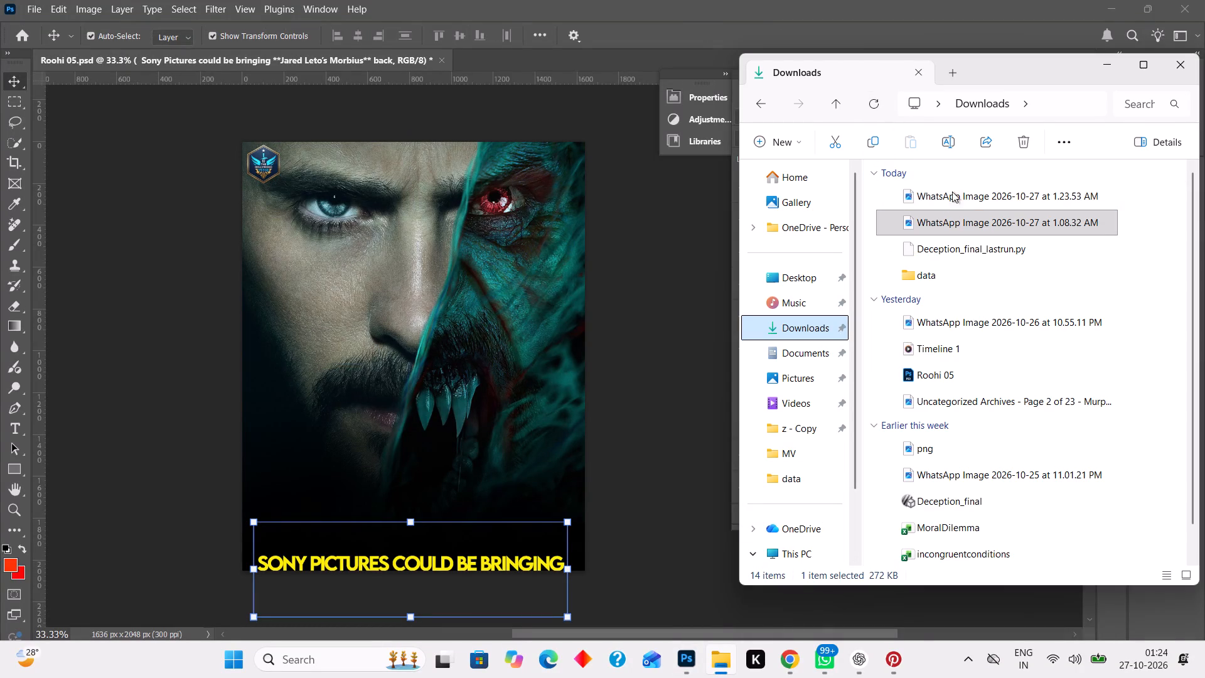
drag(953, 193, 509, 287)
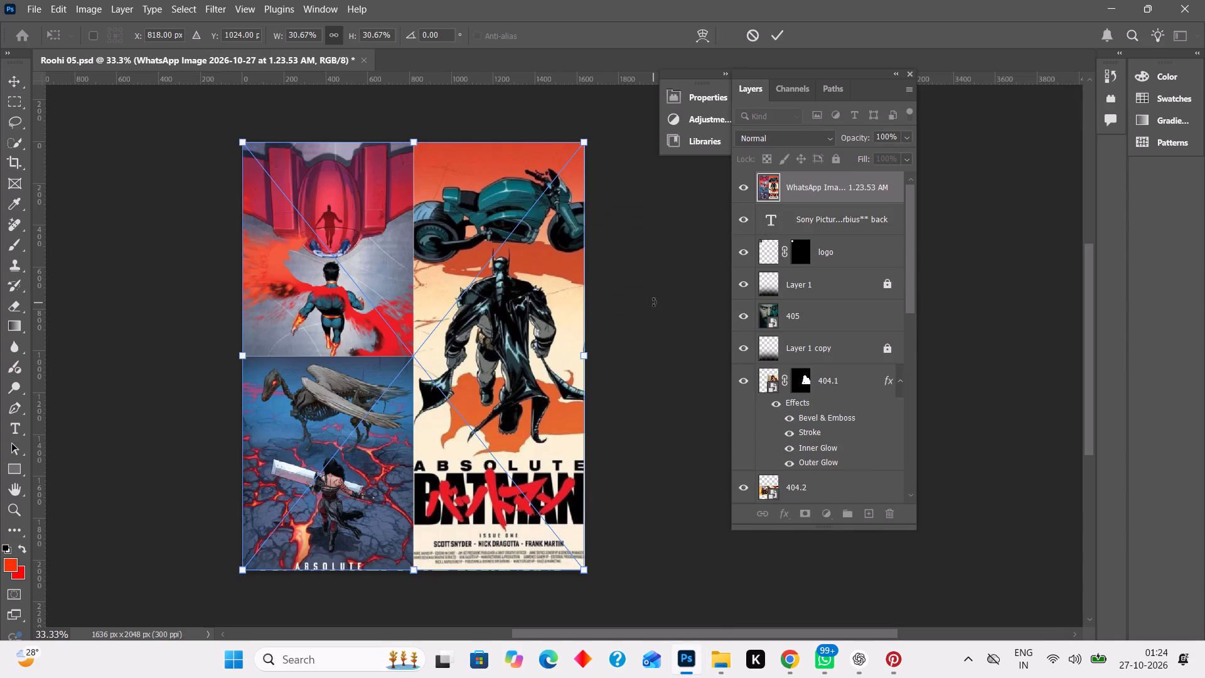
click(652, 299)
Reorder the layers so the Sony Pictures caption sits above the placed comic collage and the logo is at the top of the stack.
drag(829, 218, 830, 205)
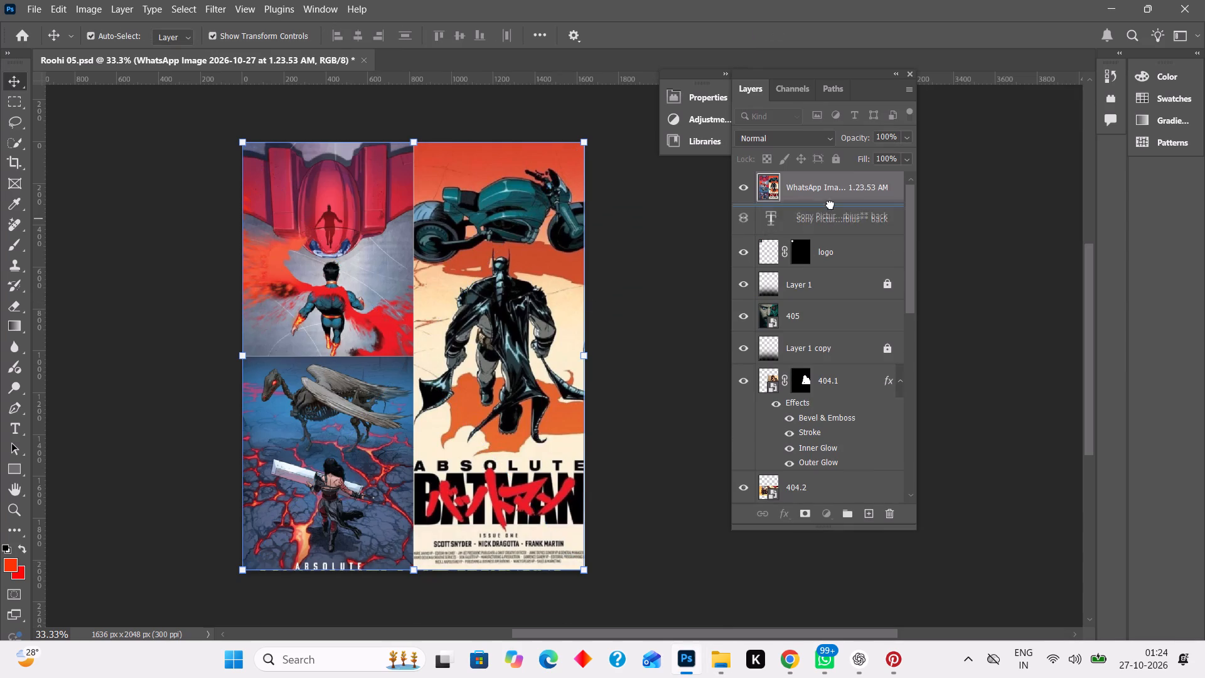
drag(830, 205, 834, 176)
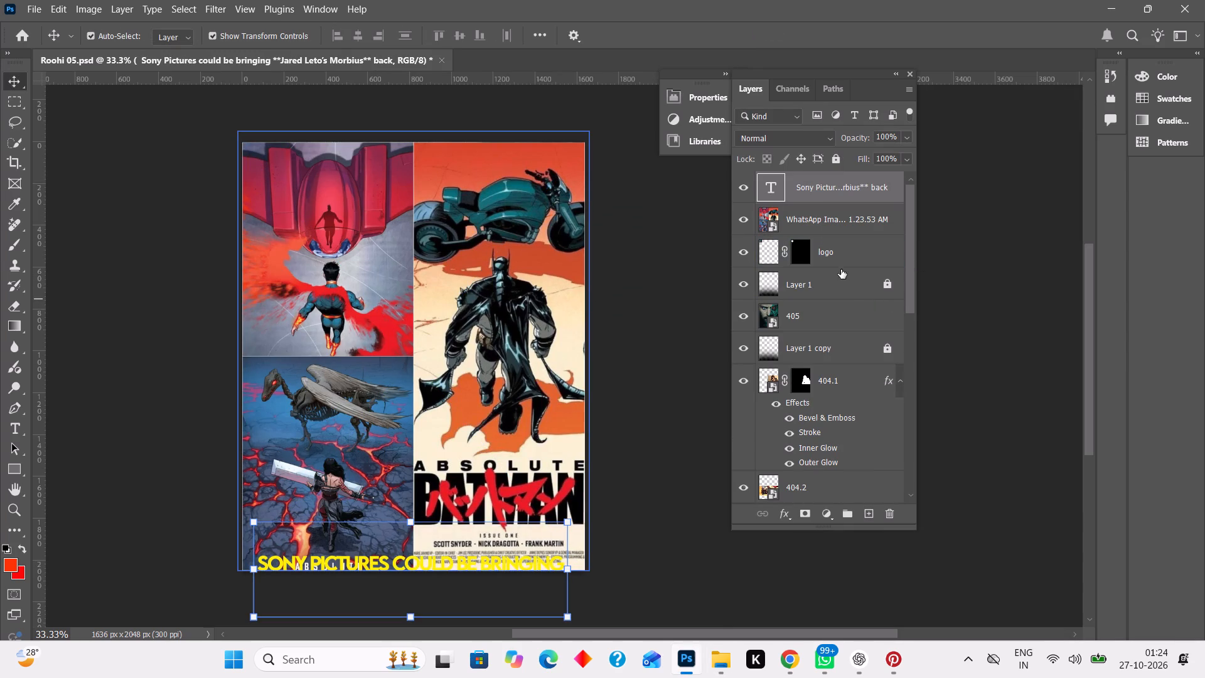
drag(841, 256, 841, 215)
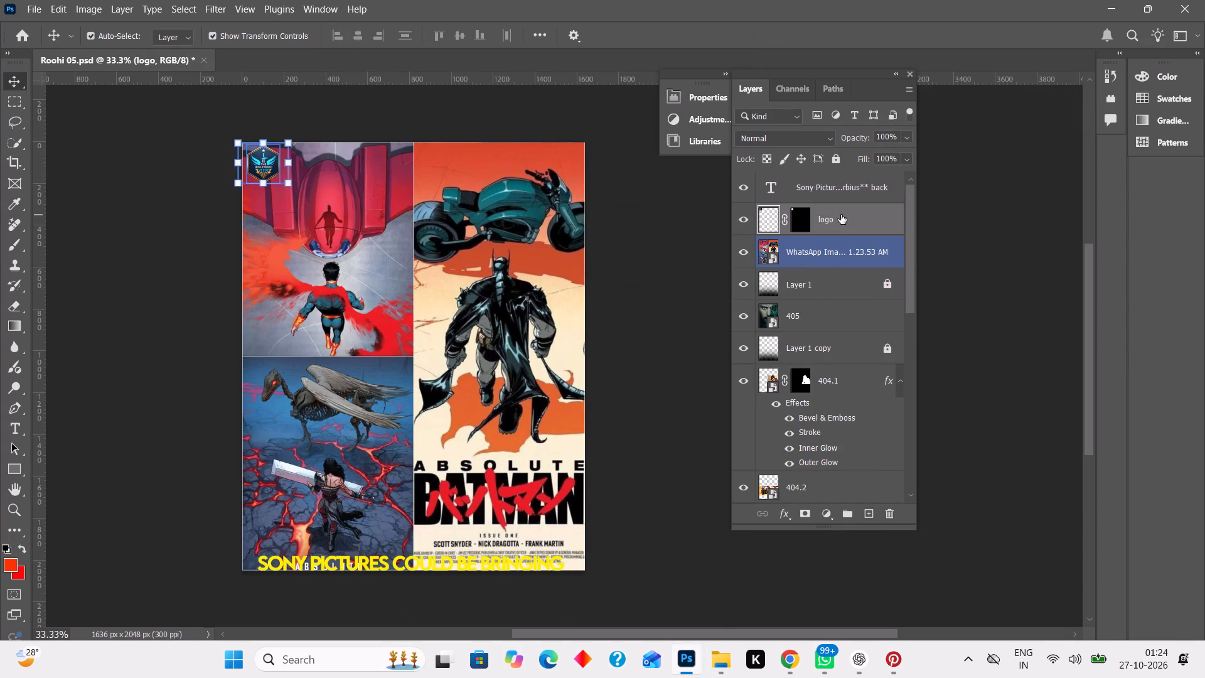
drag(840, 220, 840, 186)
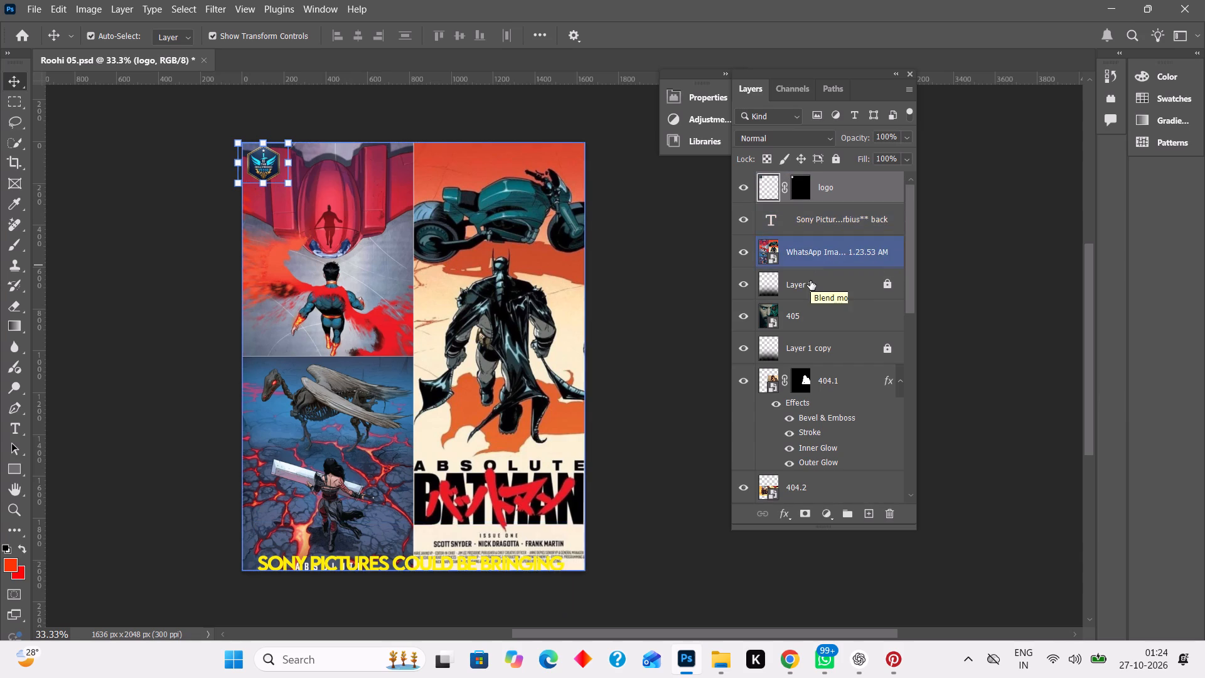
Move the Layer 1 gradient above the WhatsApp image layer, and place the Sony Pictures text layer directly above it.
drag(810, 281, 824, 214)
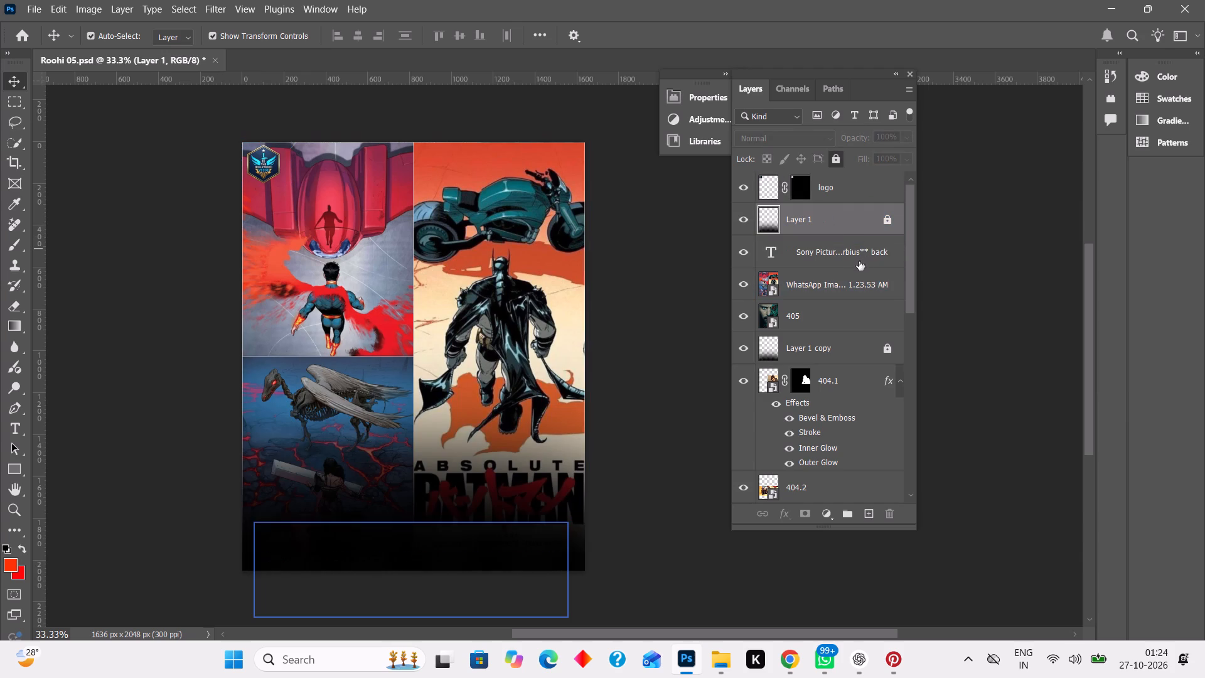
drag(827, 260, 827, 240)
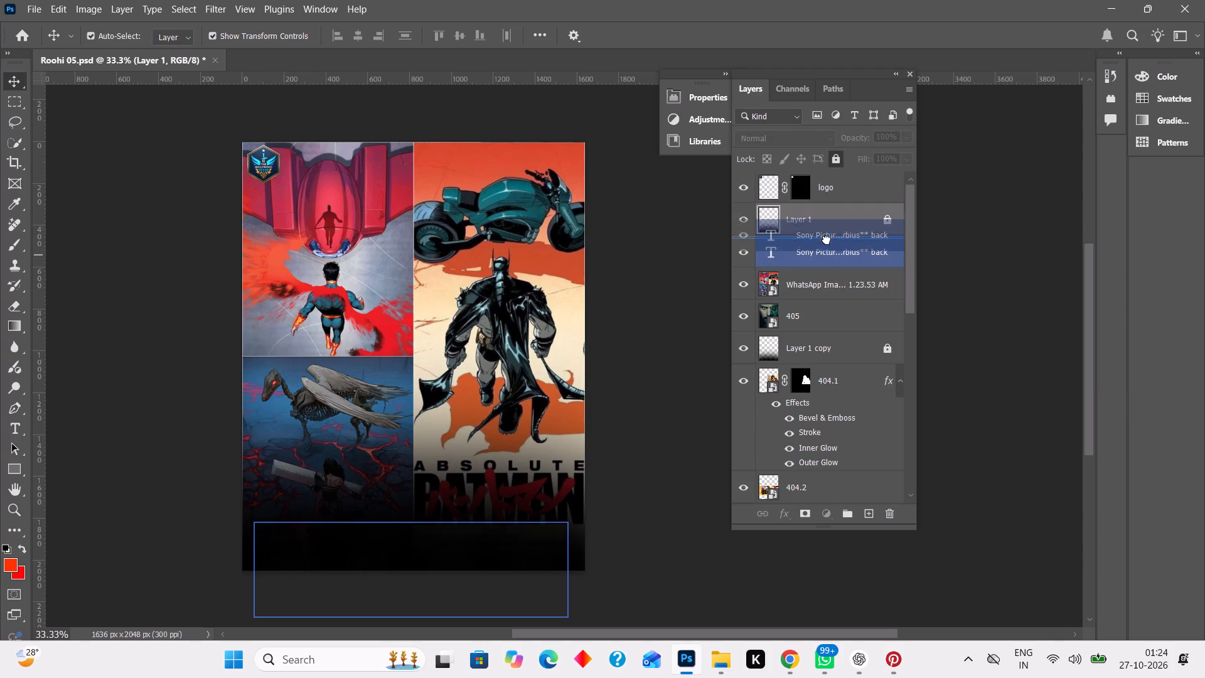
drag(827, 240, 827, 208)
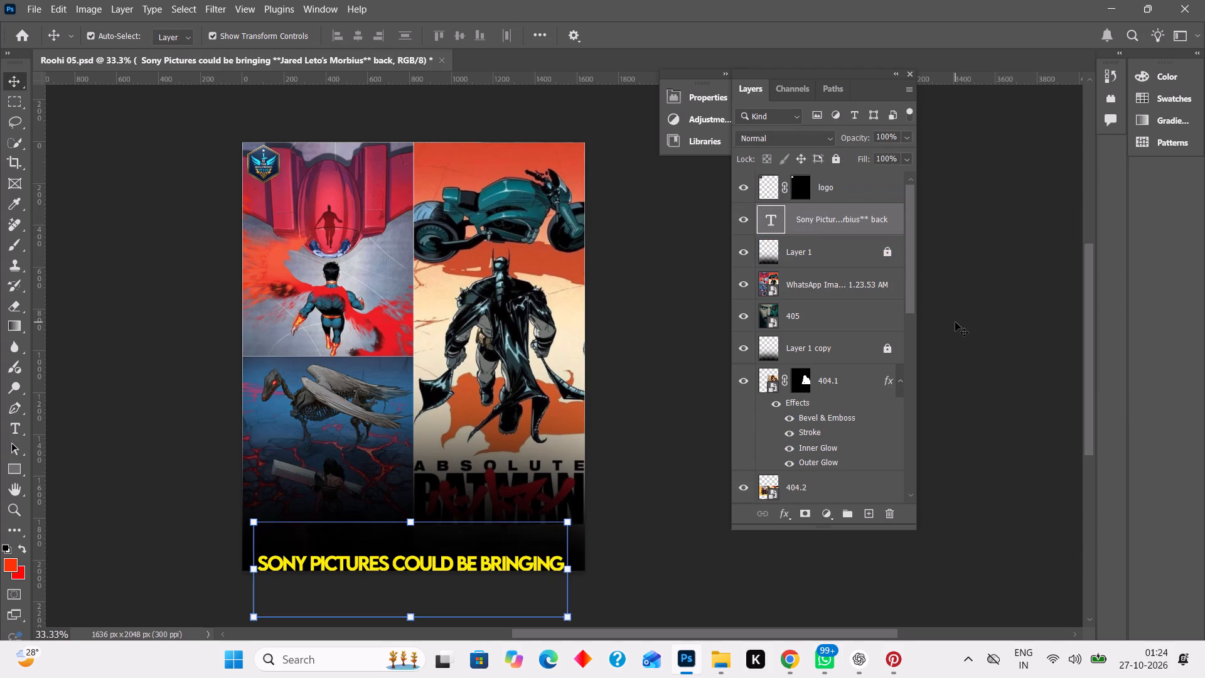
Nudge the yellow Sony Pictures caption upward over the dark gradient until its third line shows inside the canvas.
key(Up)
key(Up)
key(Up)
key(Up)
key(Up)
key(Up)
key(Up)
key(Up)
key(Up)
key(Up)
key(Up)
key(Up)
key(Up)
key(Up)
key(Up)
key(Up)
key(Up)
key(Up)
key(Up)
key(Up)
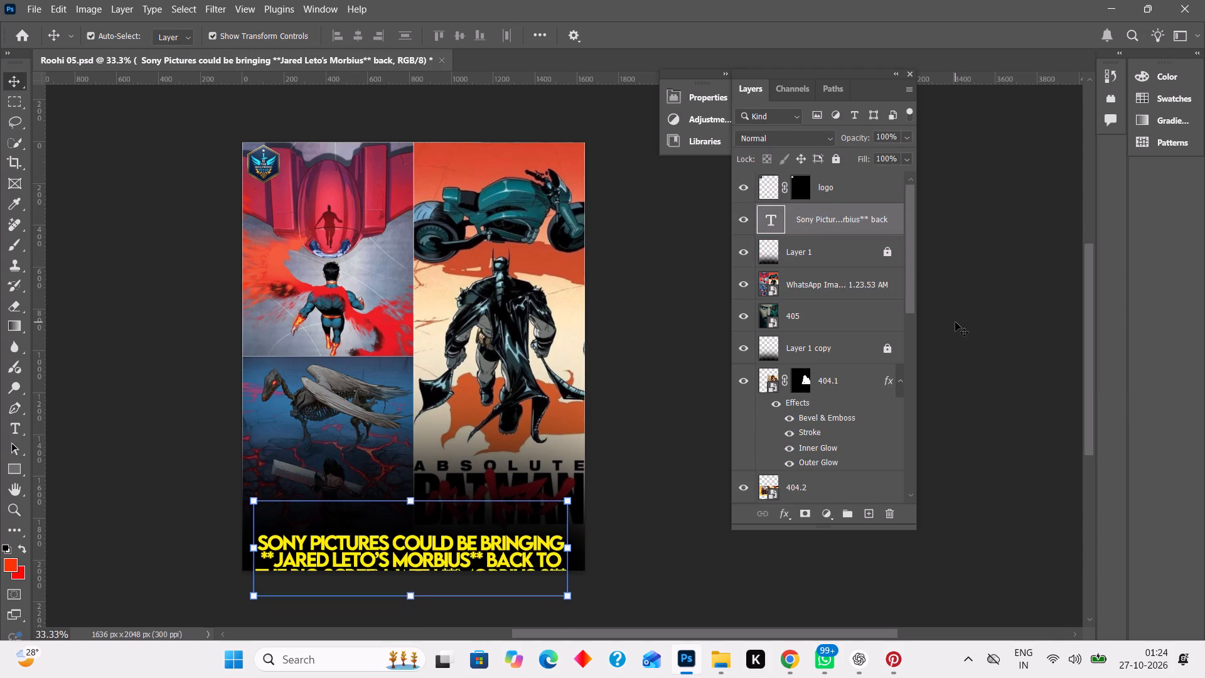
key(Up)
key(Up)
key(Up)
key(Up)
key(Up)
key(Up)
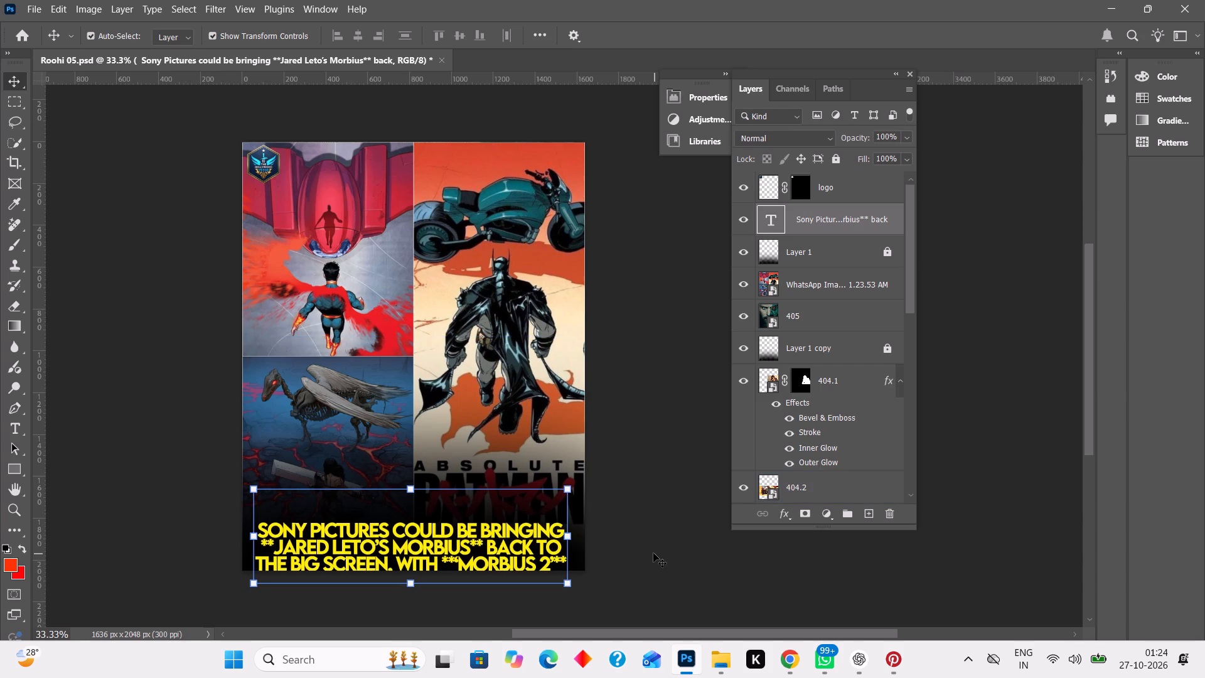
Delete the Sony Pictures caption text layer.
key(BackSpace)
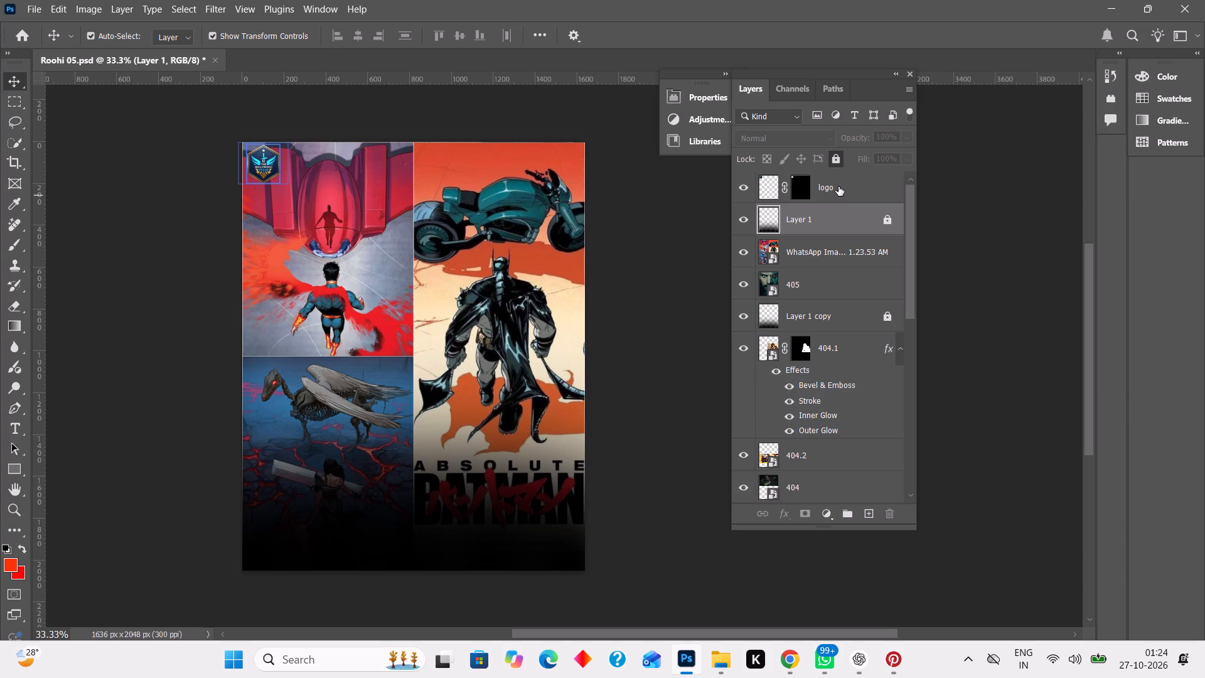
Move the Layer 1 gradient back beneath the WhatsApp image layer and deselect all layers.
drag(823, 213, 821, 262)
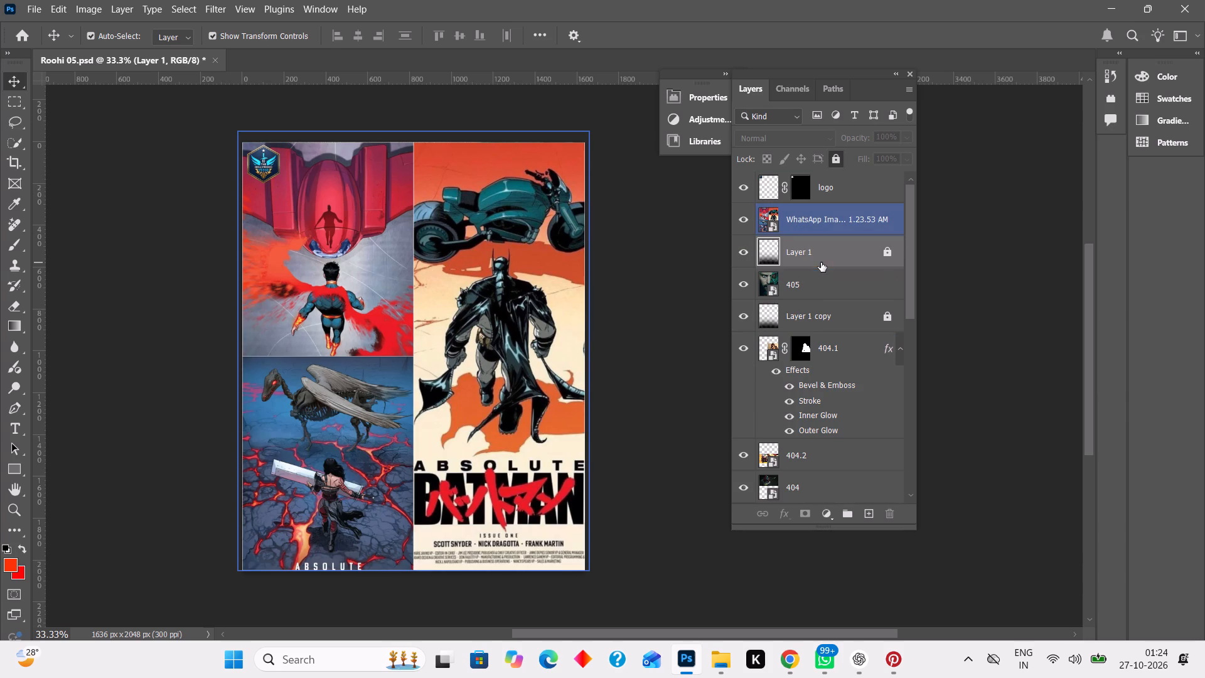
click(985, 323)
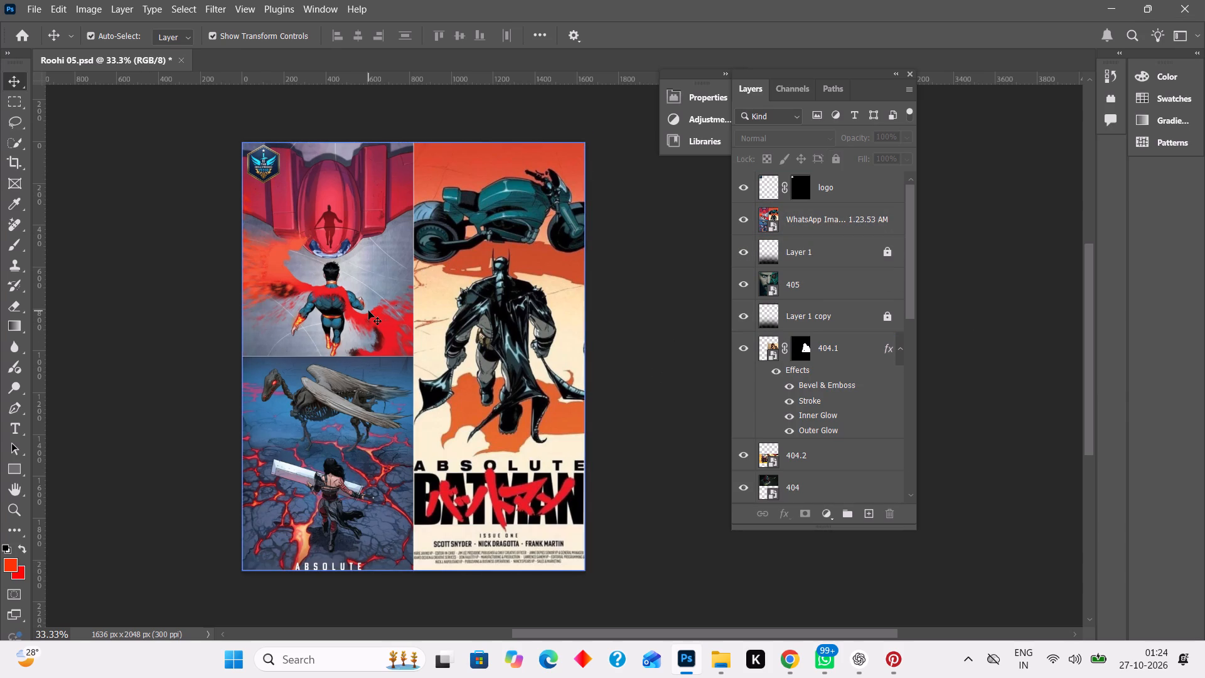
Move the logo to the centre of the canvas, where the three comic artwork panels meet, and deselect it.
drag(267, 164, 415, 375)
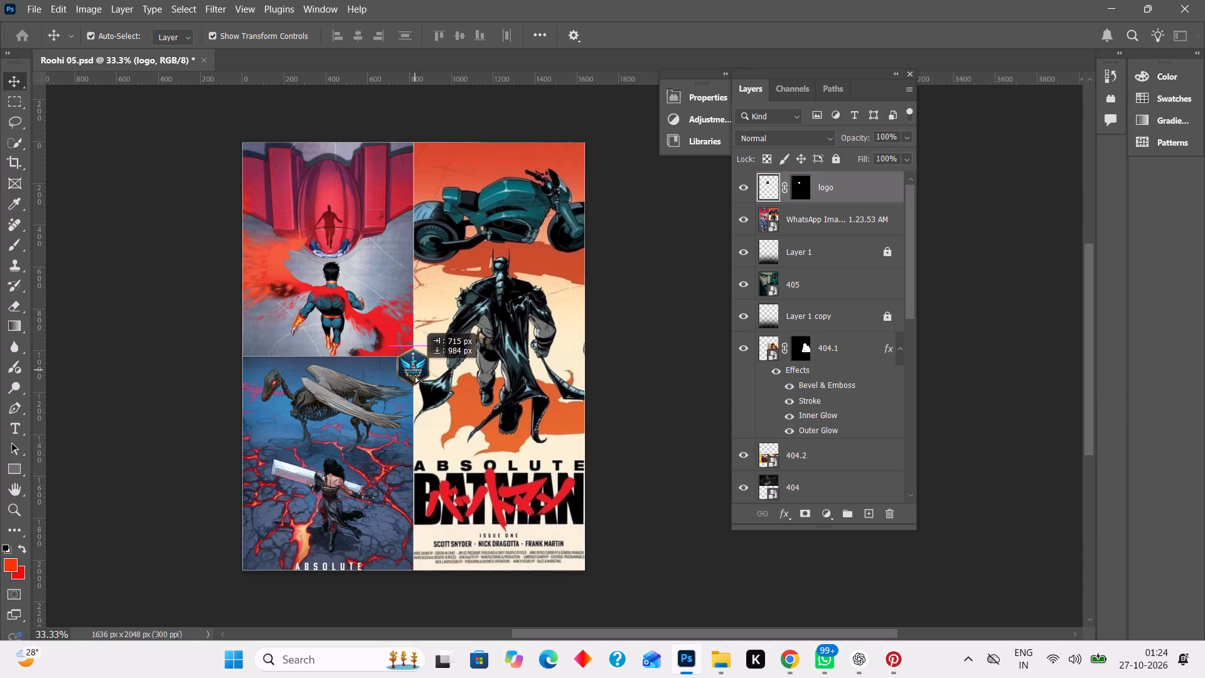
drag(415, 375, 417, 362)
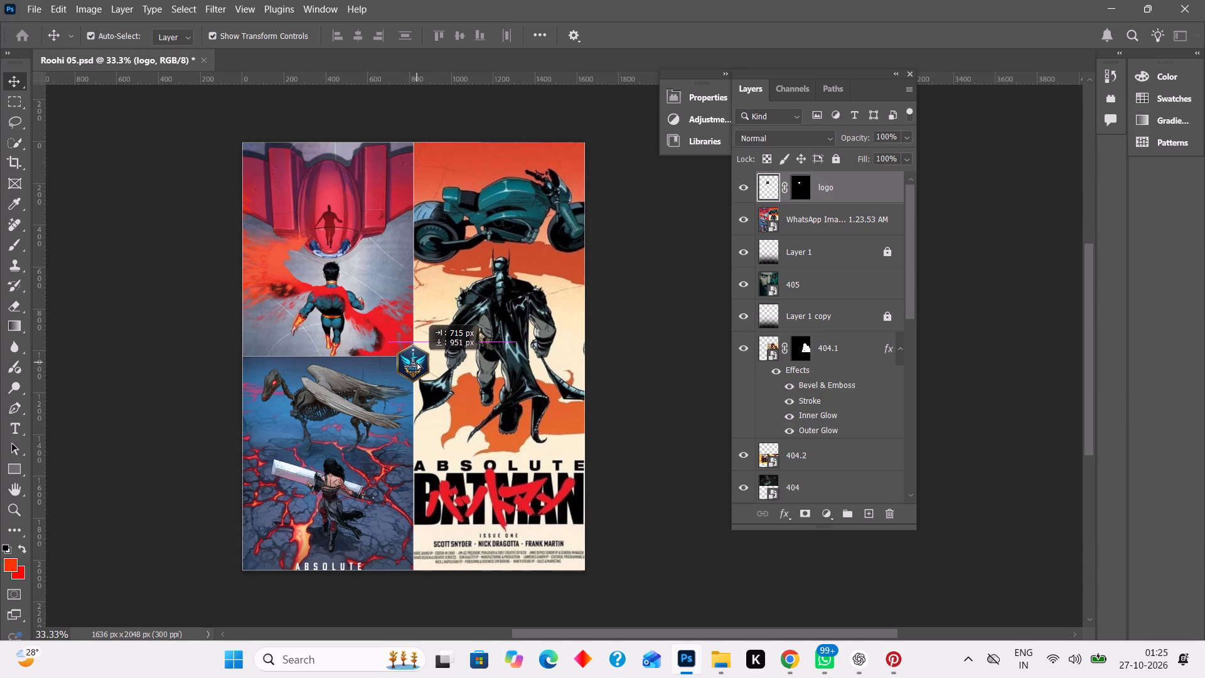
drag(417, 362, 417, 358)
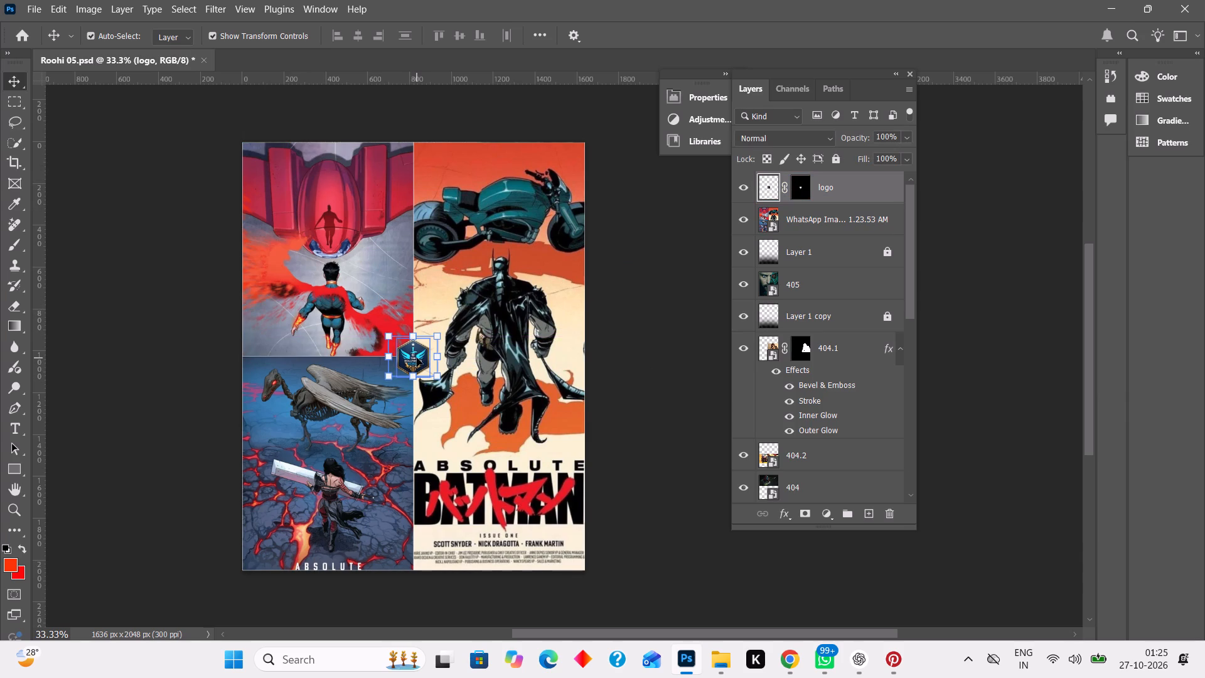
click(682, 332)
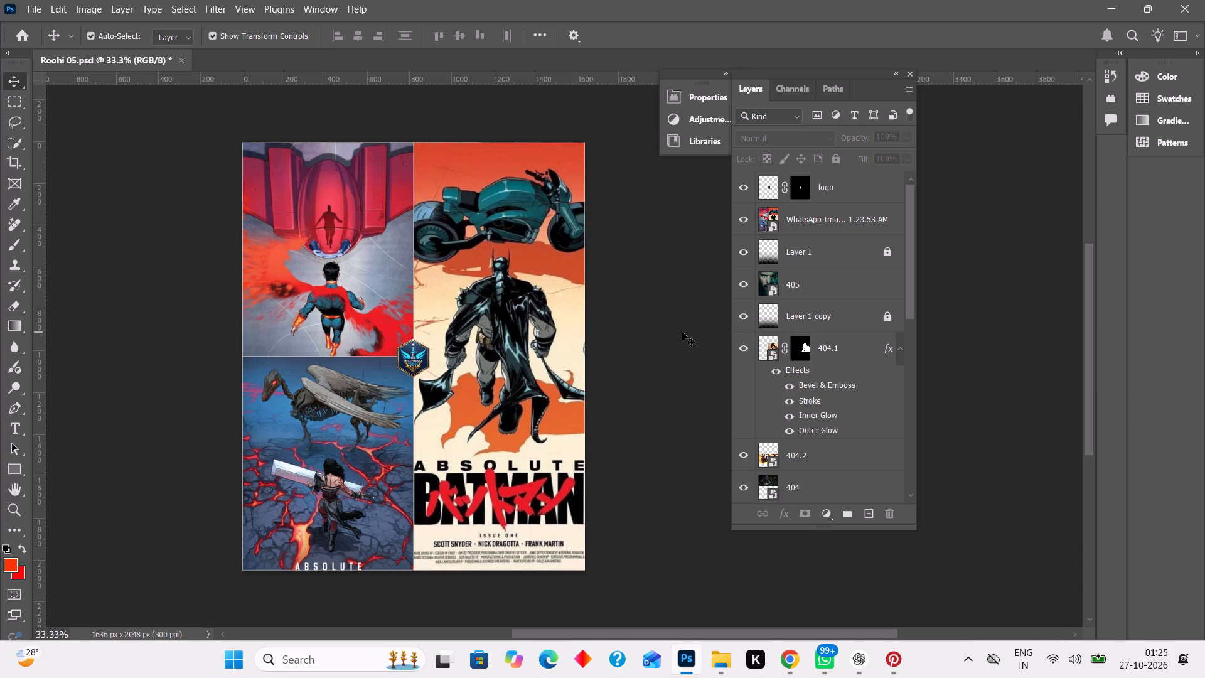
Export the collage as a 1636 x 2048 px JPG named 406.3 in the z - Copy folder.
key(ctrl+alt+s)
key(ctrl+alt+s)
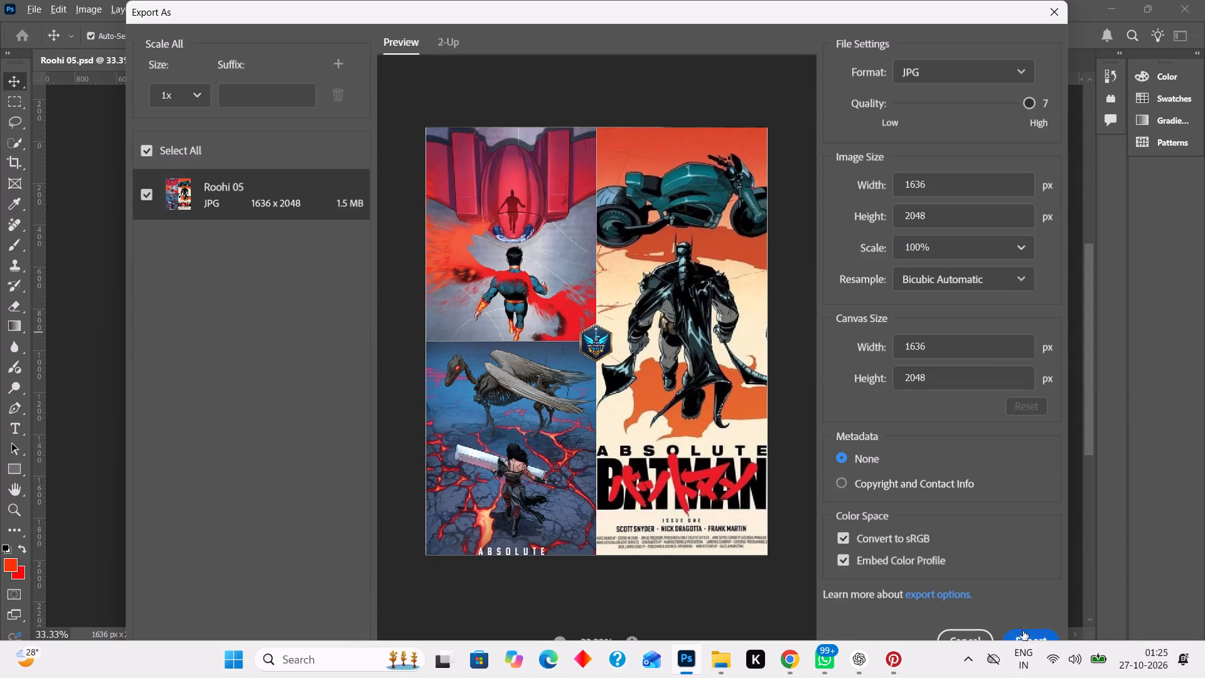
click(1024, 632)
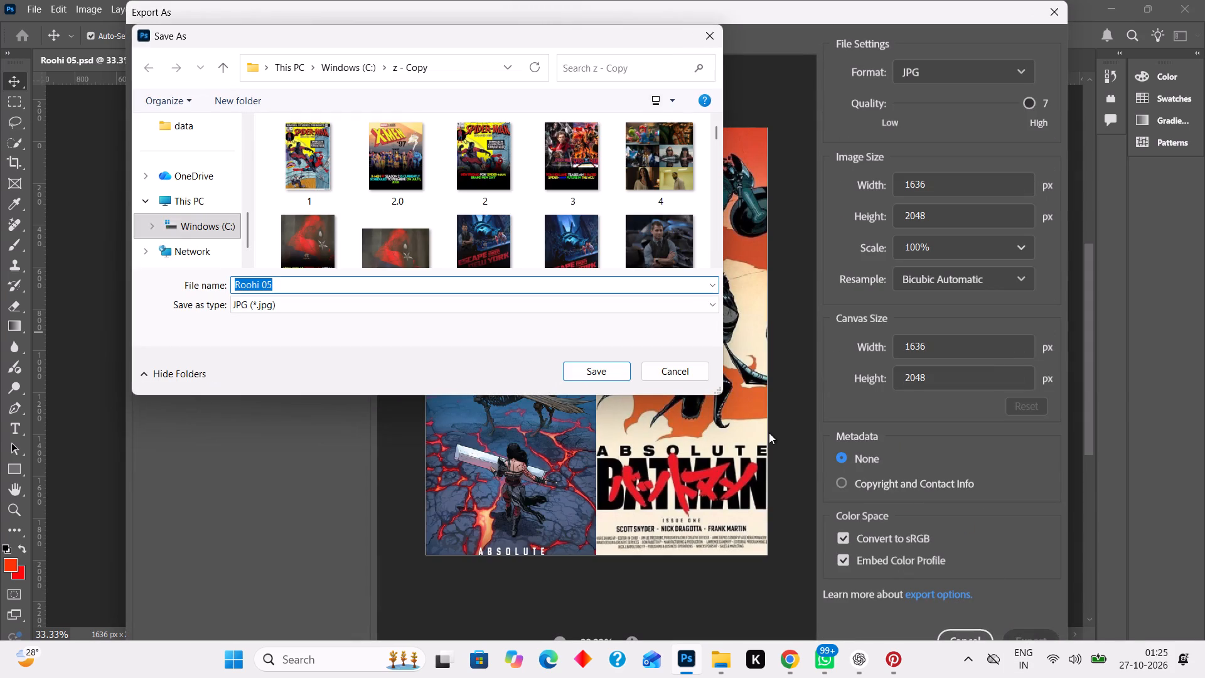
text(405)
key(period)
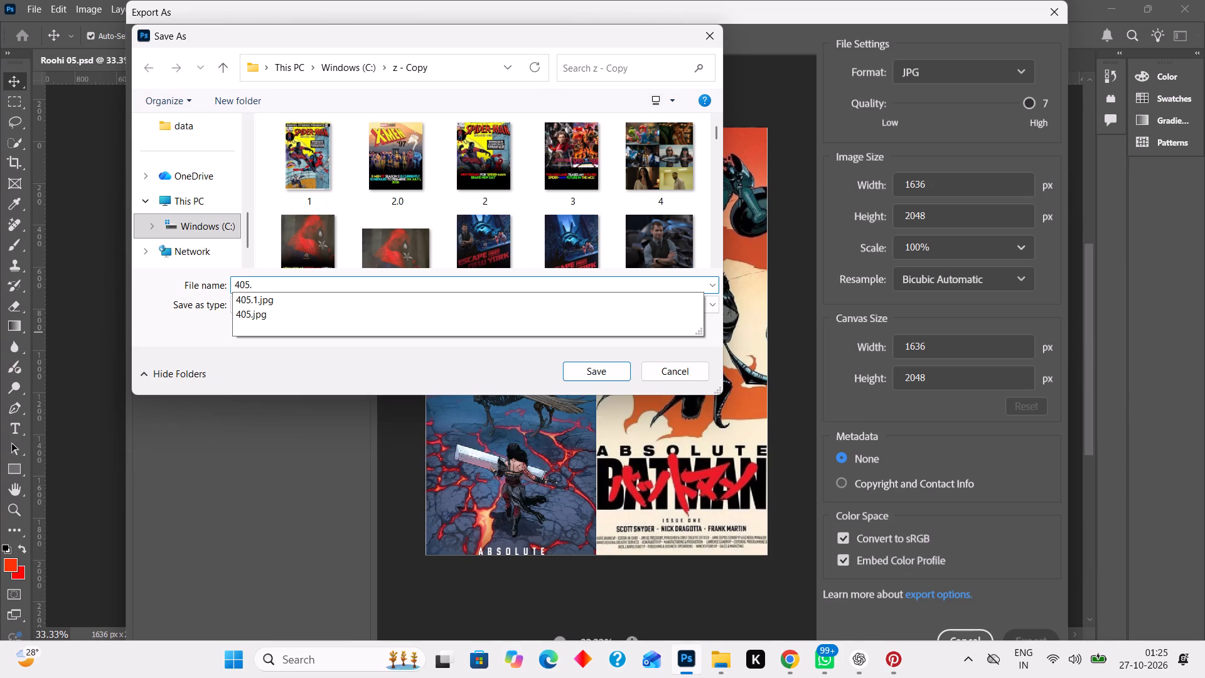
key(BackSpace)
key(BackSpace)
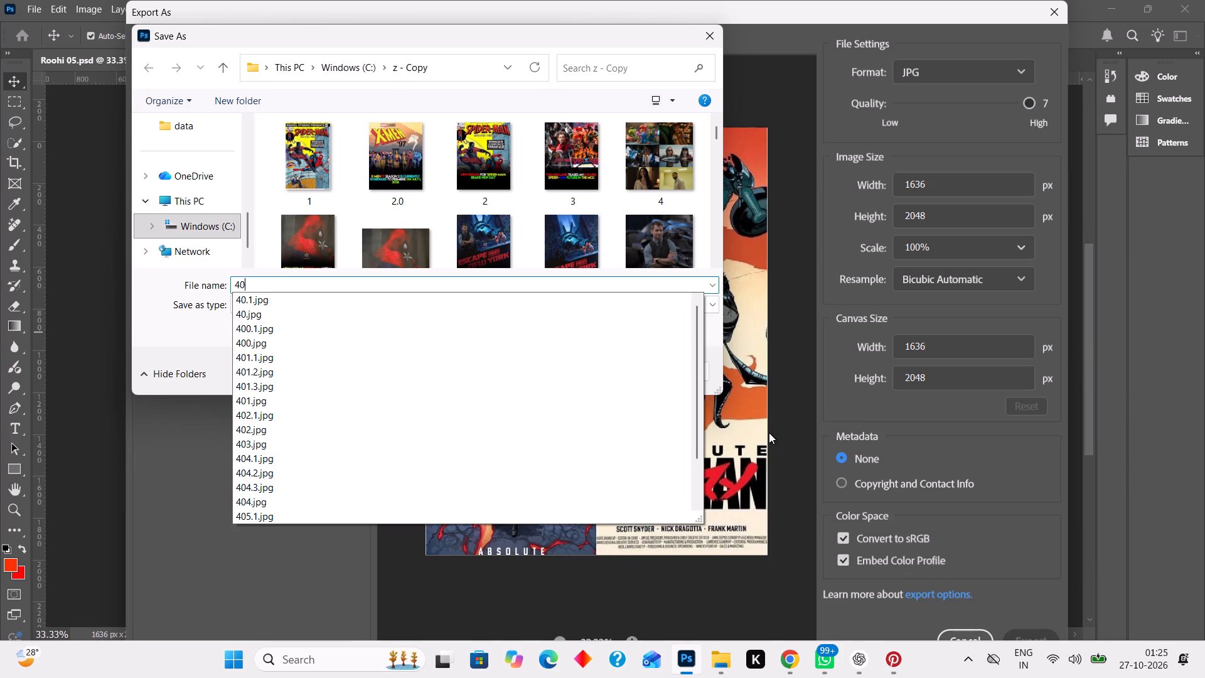
key(6)
key(BackSpace)
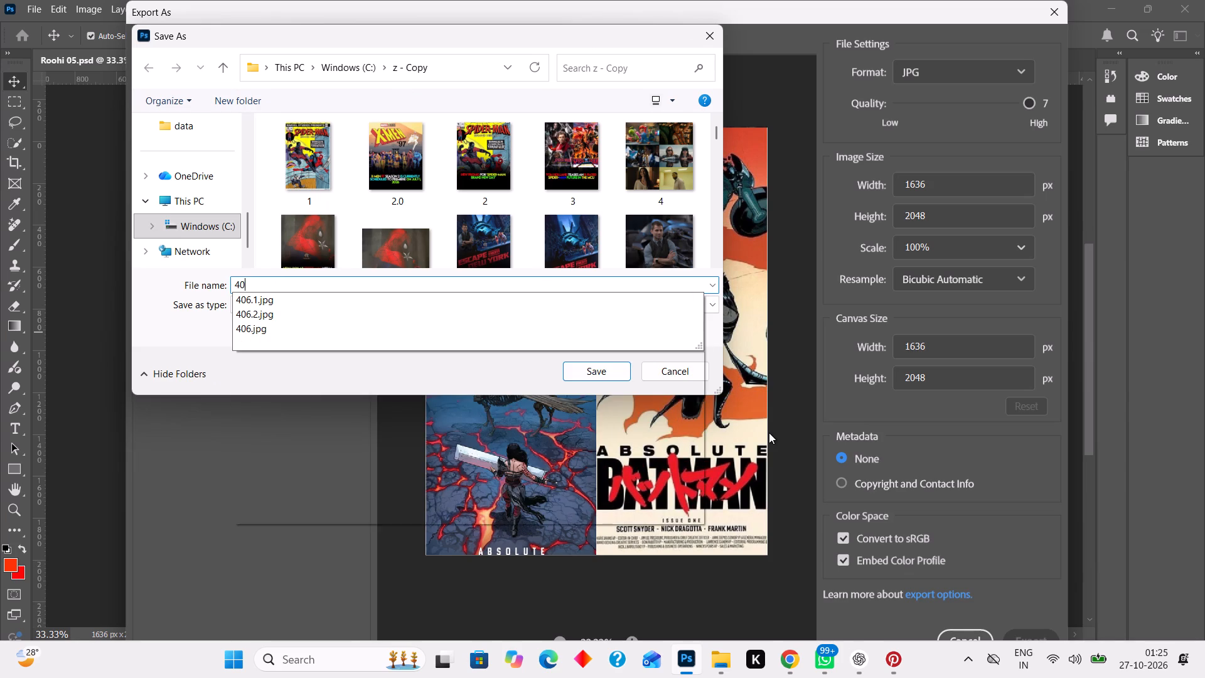
key(7)
key(BackSpace)
text(6.)
key(3)
key(Return)
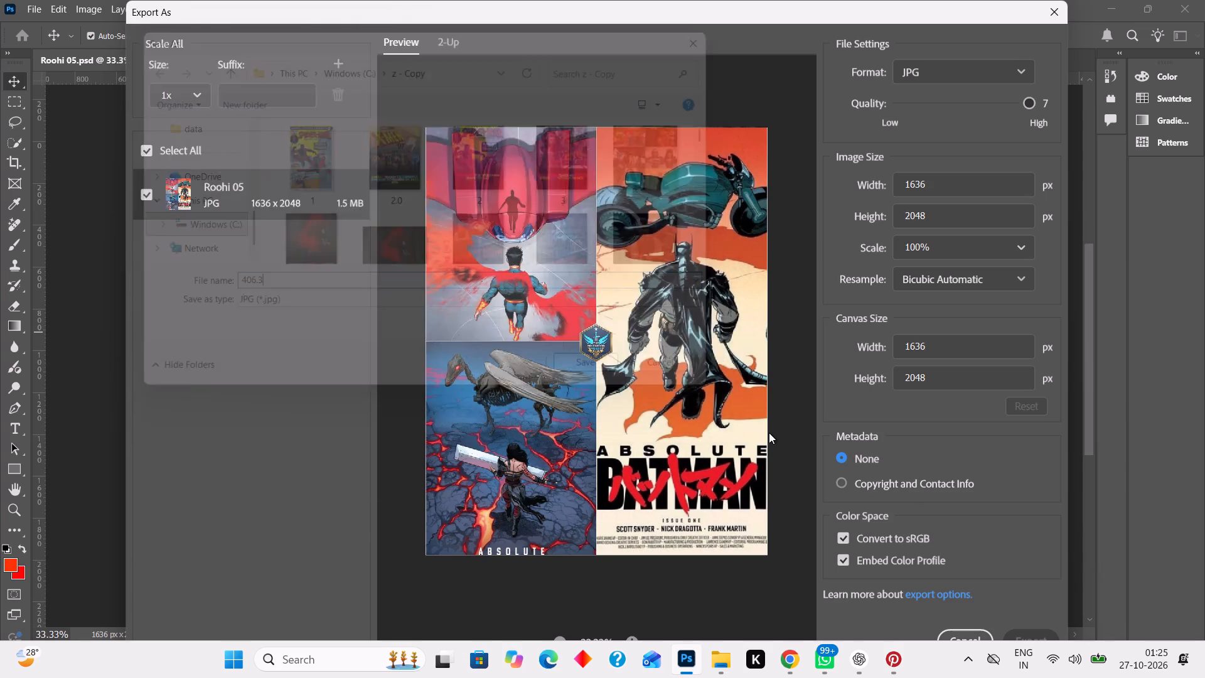
Switch to Chrome and start a new post from the Meta Business Suite Planner.
click(791, 659)
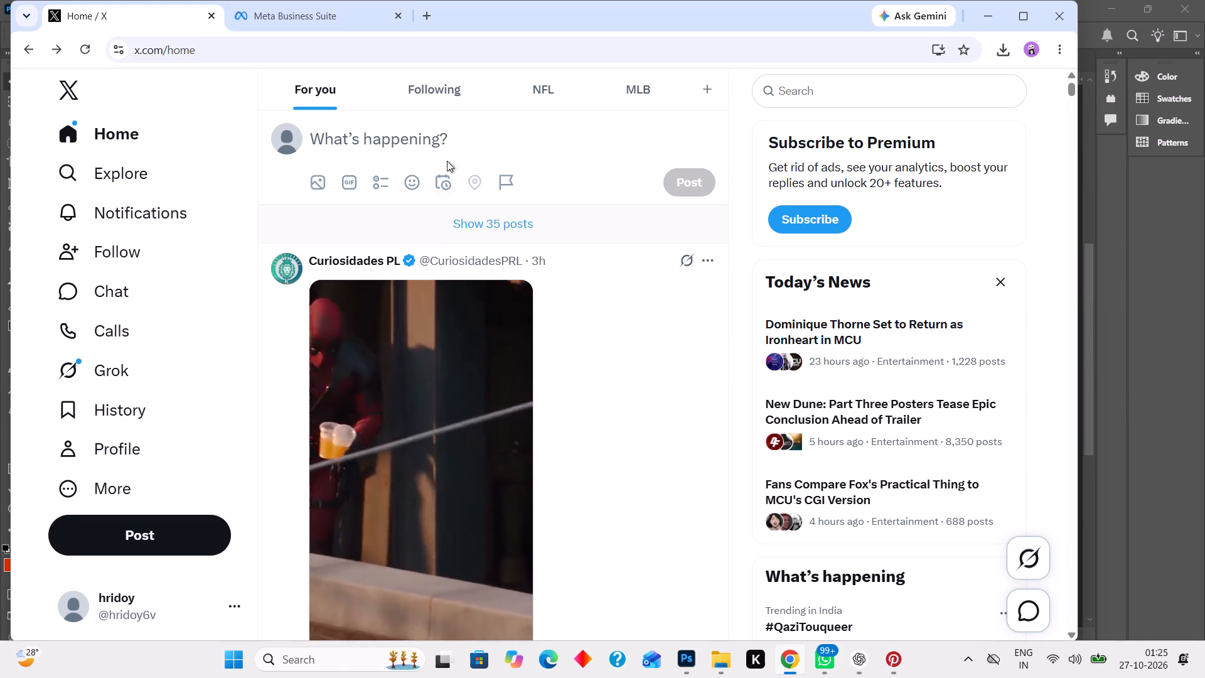
click(360, 16)
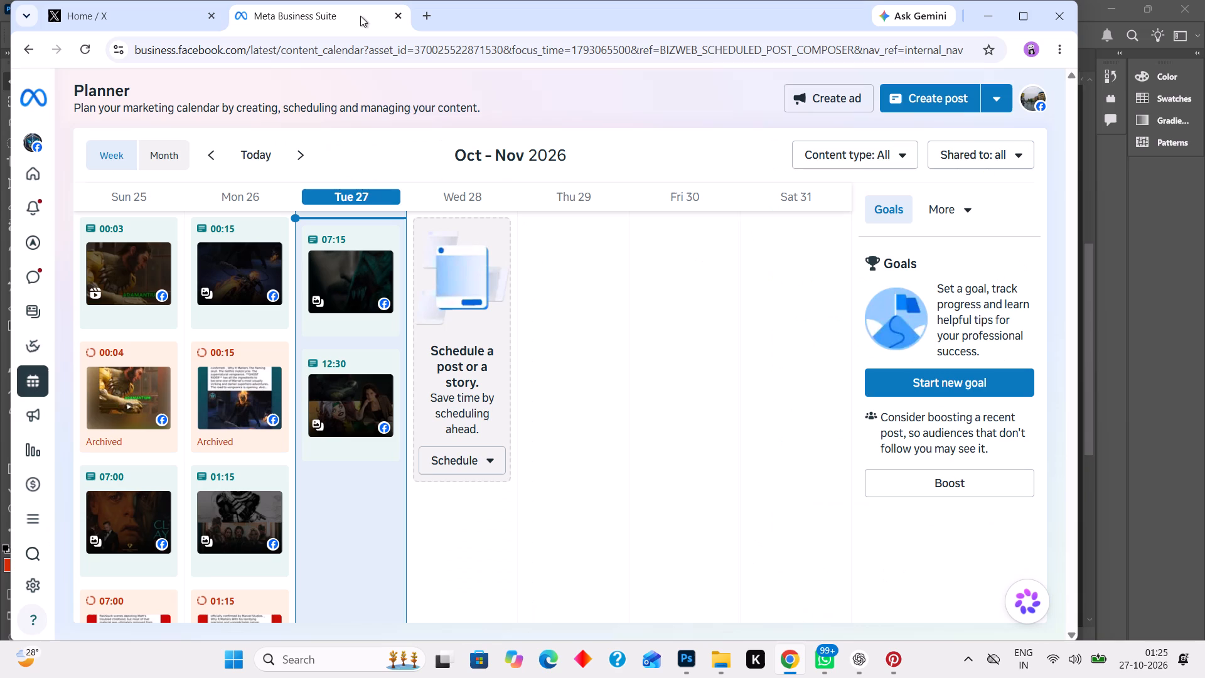
click(950, 97)
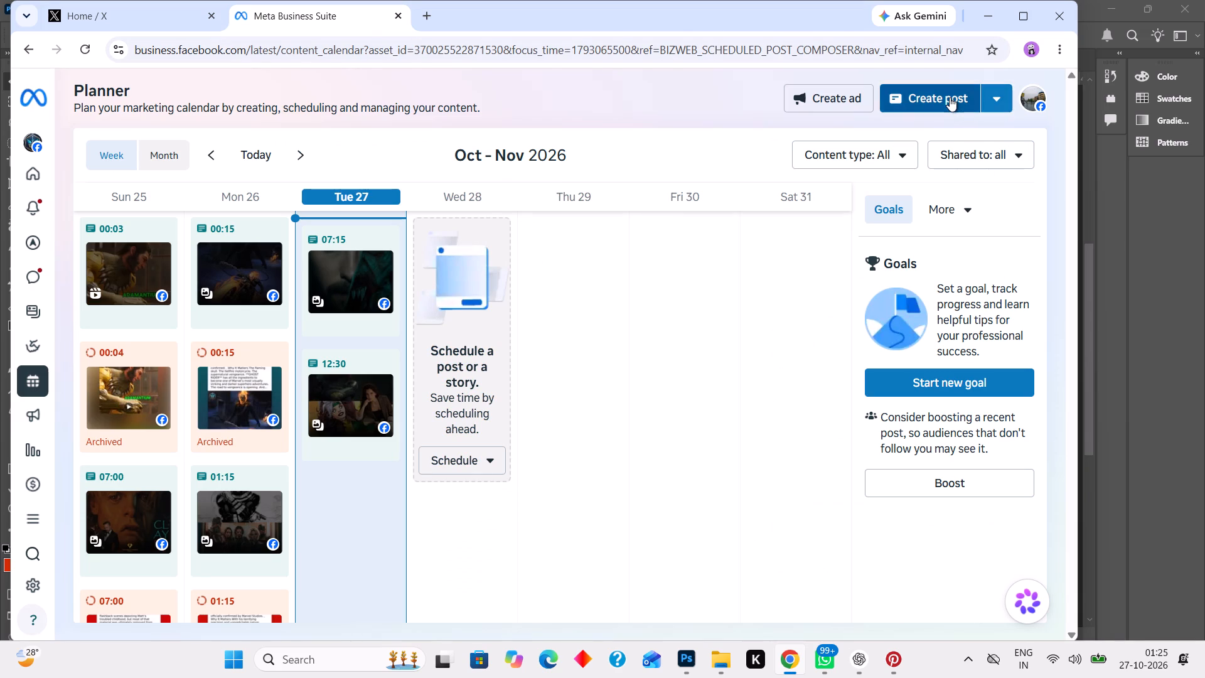
Add the exported collage image 406.3 from the z - Copy folder to the new post as its media.
click(182, 291)
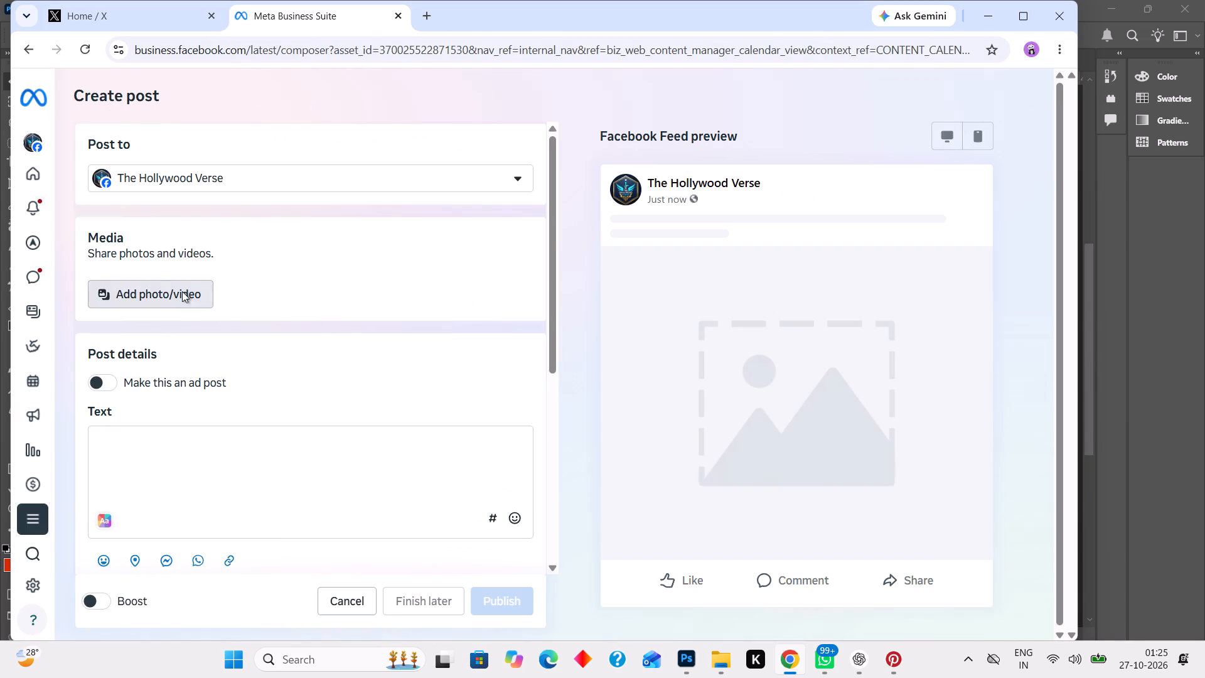
scroll(296, 258, down, 20)
scroll(296, 258, down, 11)
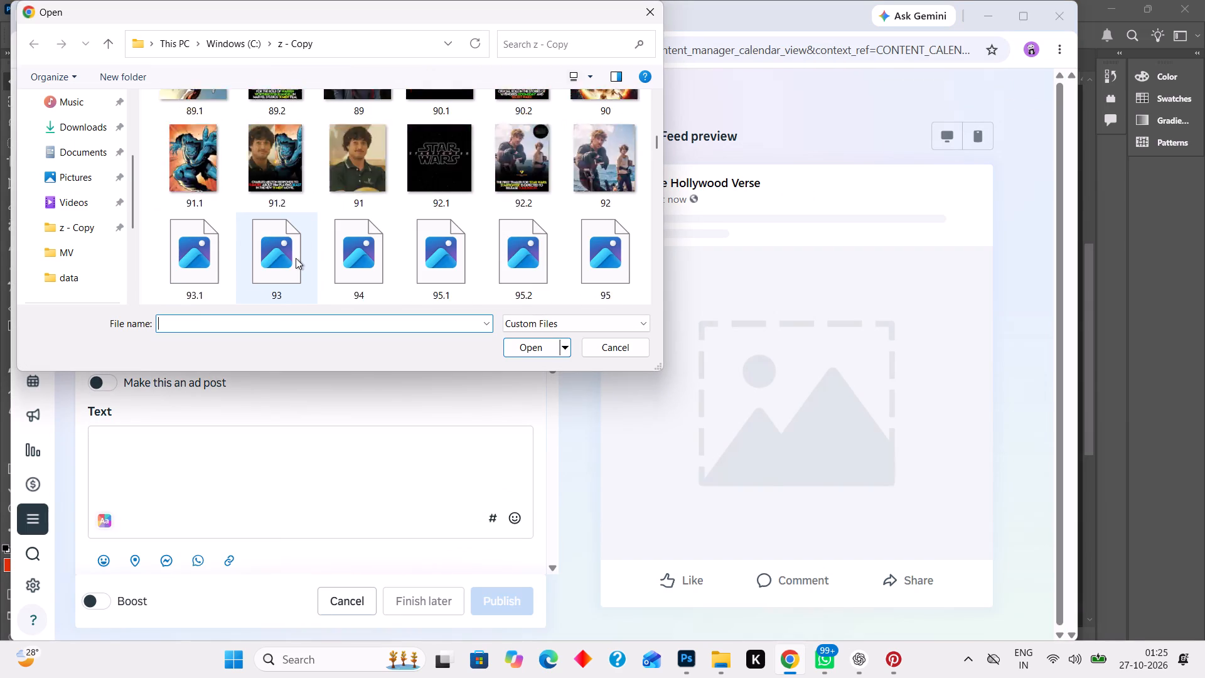
scroll(296, 258, down, 20)
scroll(296, 258, down, 10)
scroll(296, 258, down, 18)
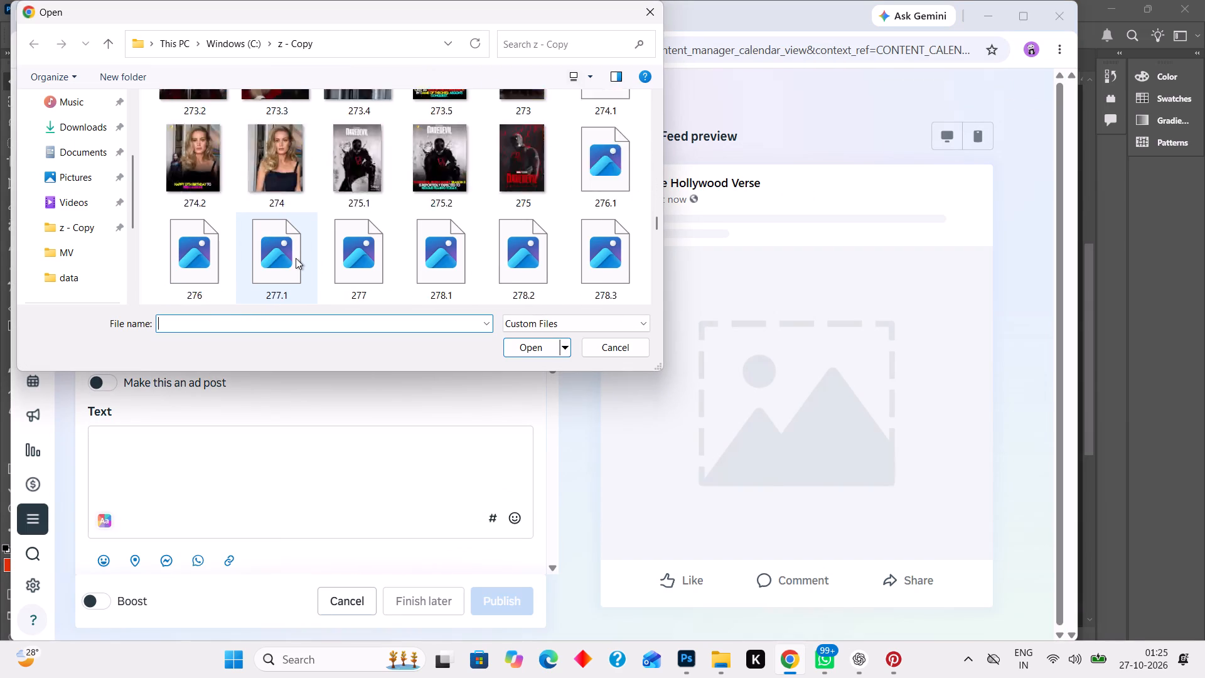
scroll(296, 258, down, 19)
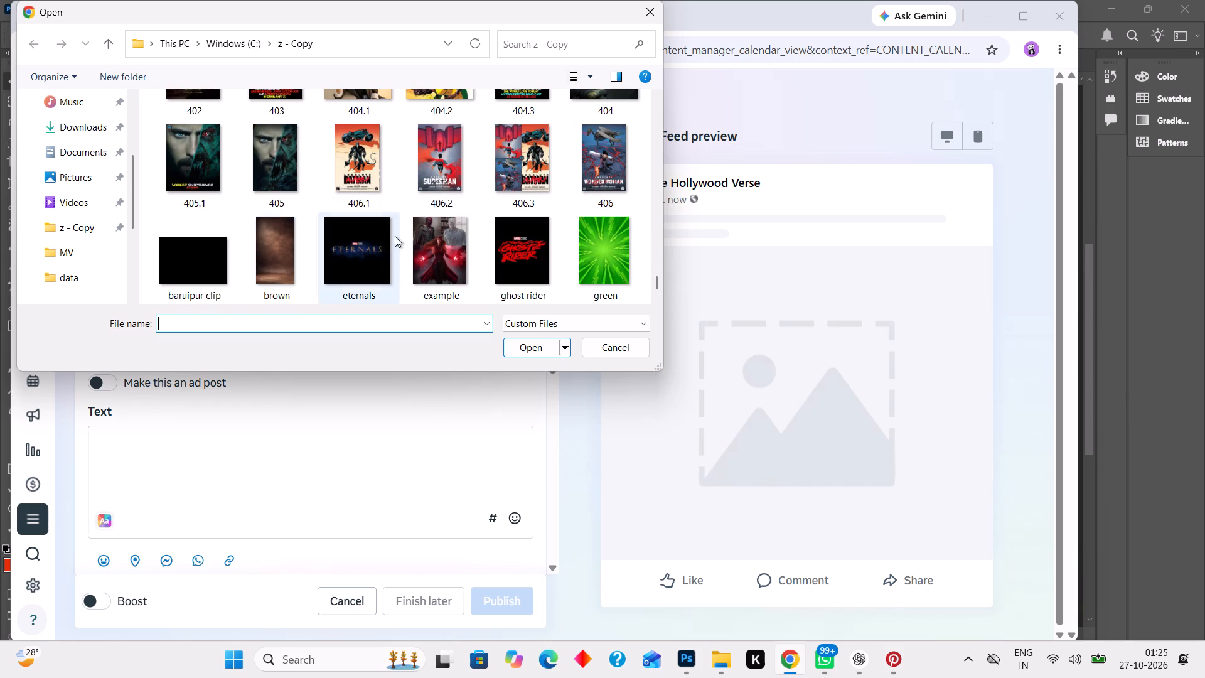
click(525, 159)
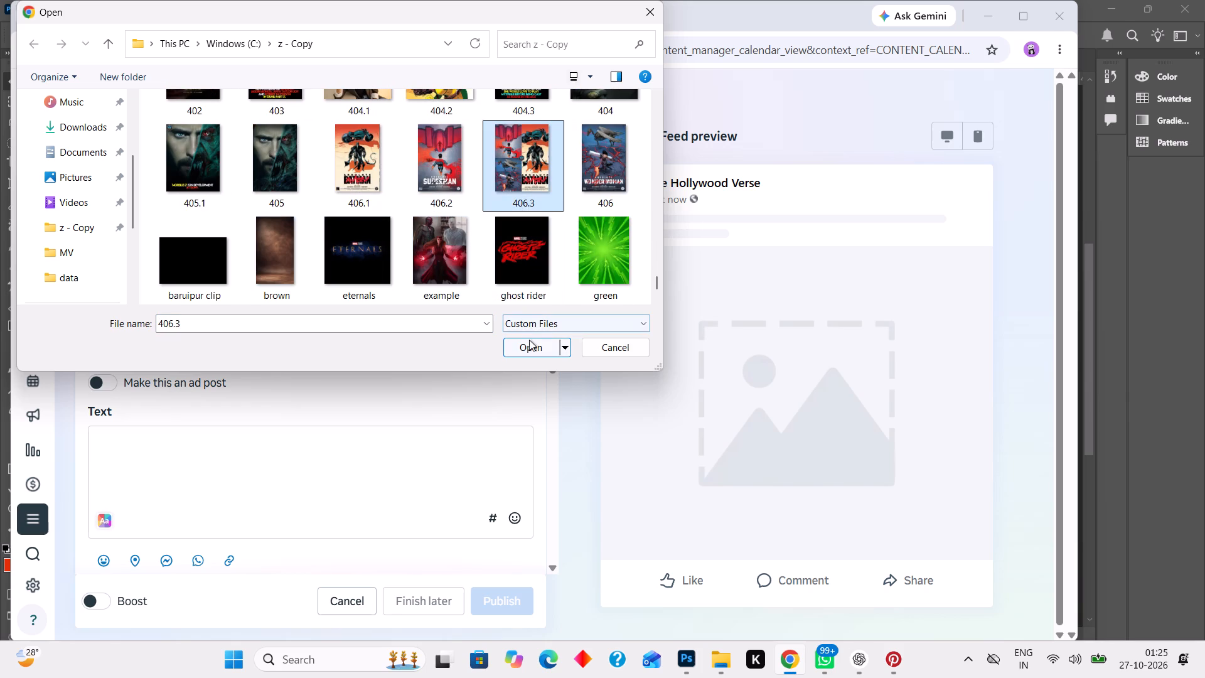
click(529, 338)
Write the post text with ABSOLUTE BATMAN on the first line and start a second line with A.
scroll(400, 431, down, 1)
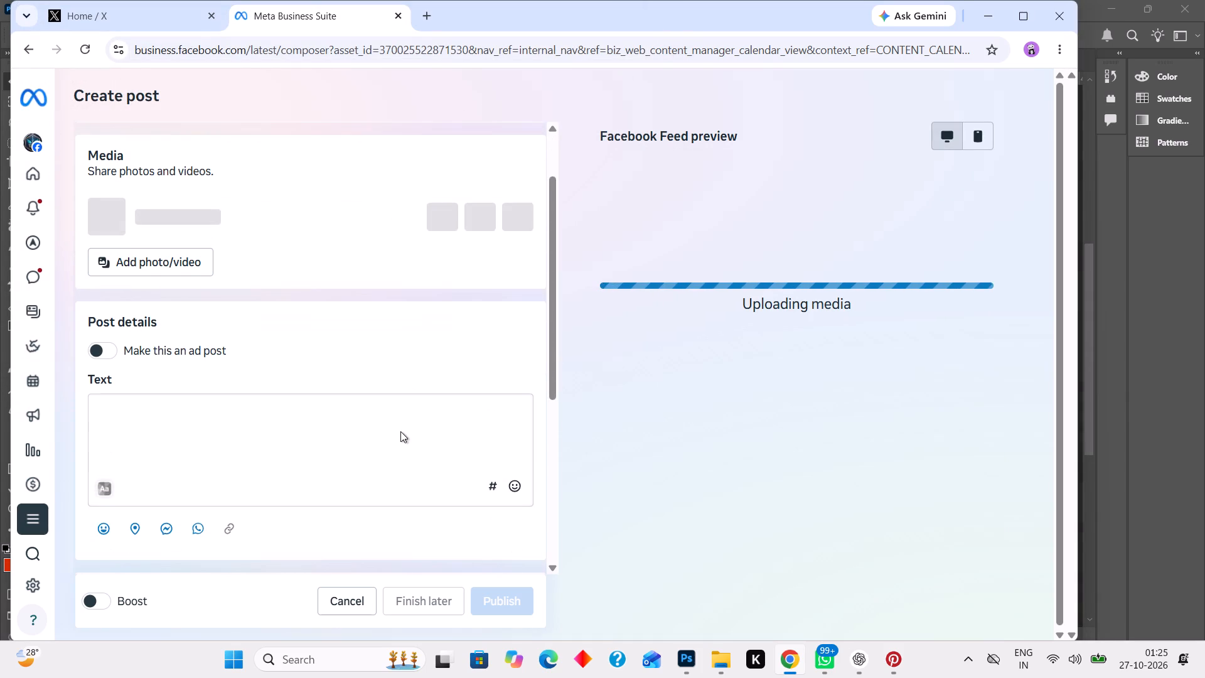
click(319, 428)
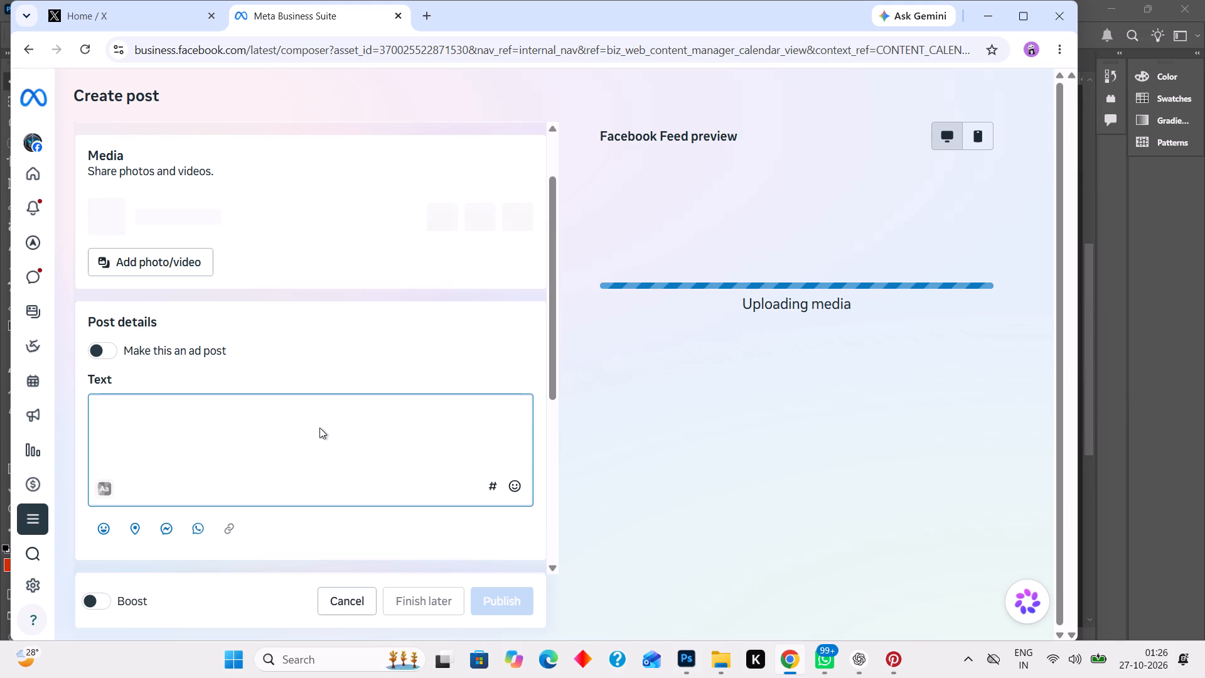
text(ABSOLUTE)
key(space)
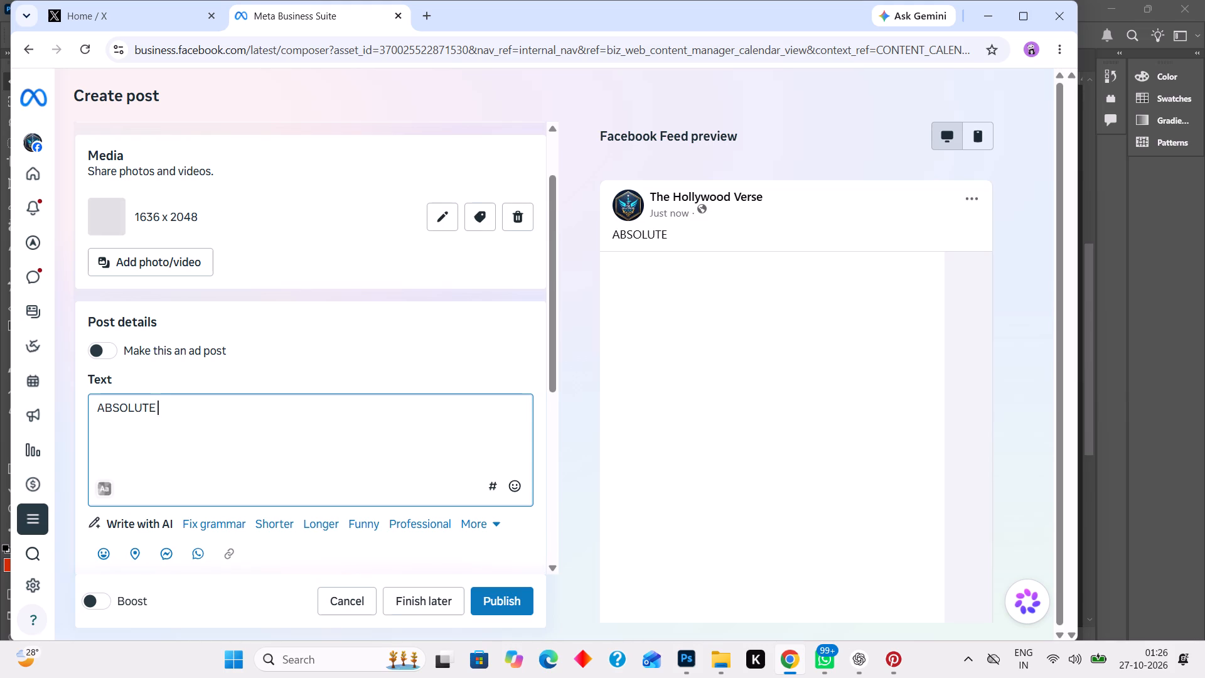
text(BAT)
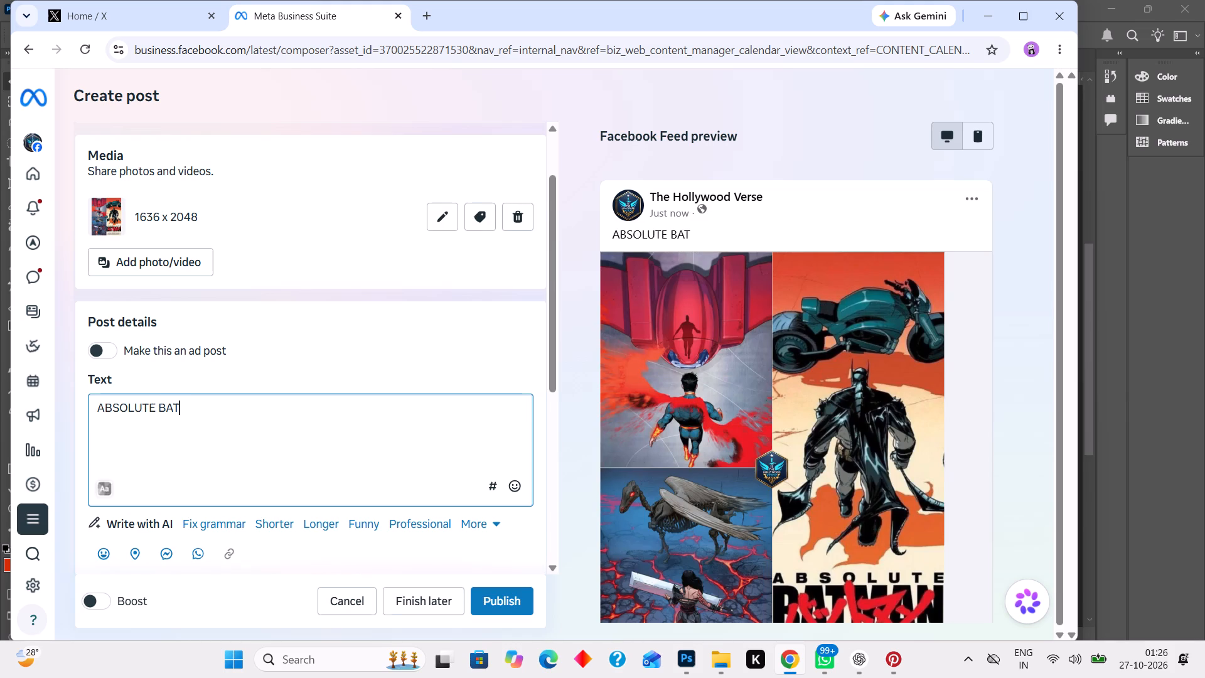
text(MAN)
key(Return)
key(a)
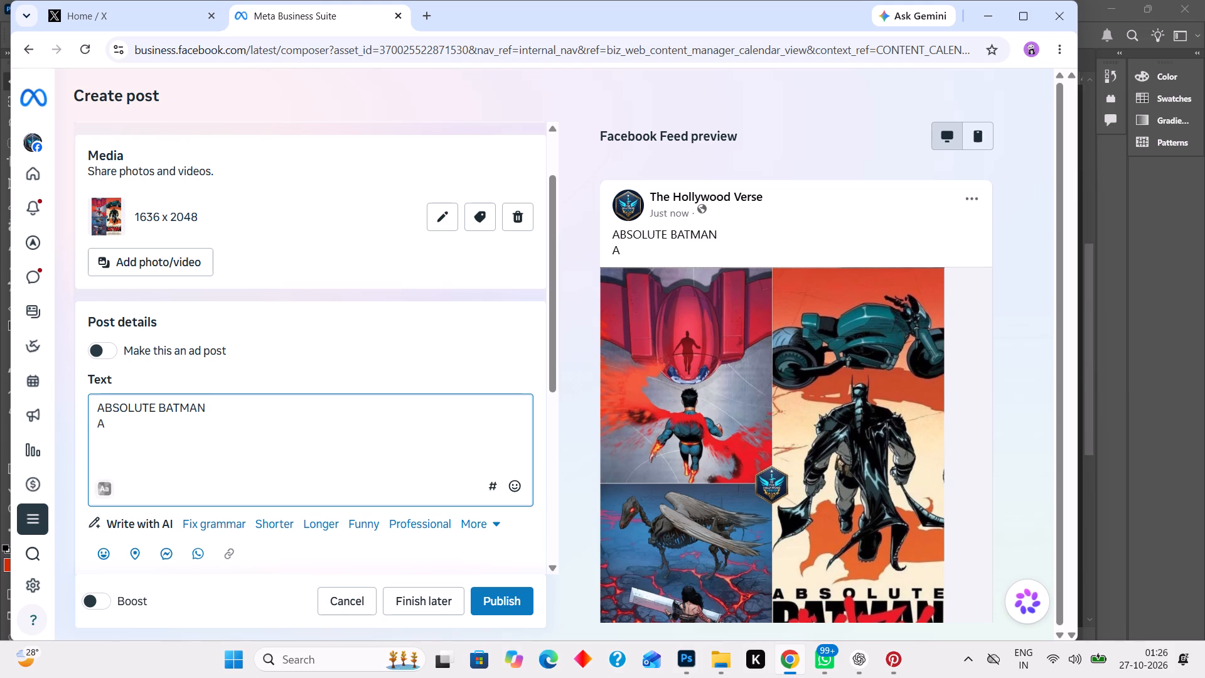
Complete the post text with the lines ABSOLUTE WONDERWOMEN and ABSOLUTE SUPERMAN below ABSOLUTE BATMAN.
text(BSOL)
text(UTE)
key(space)
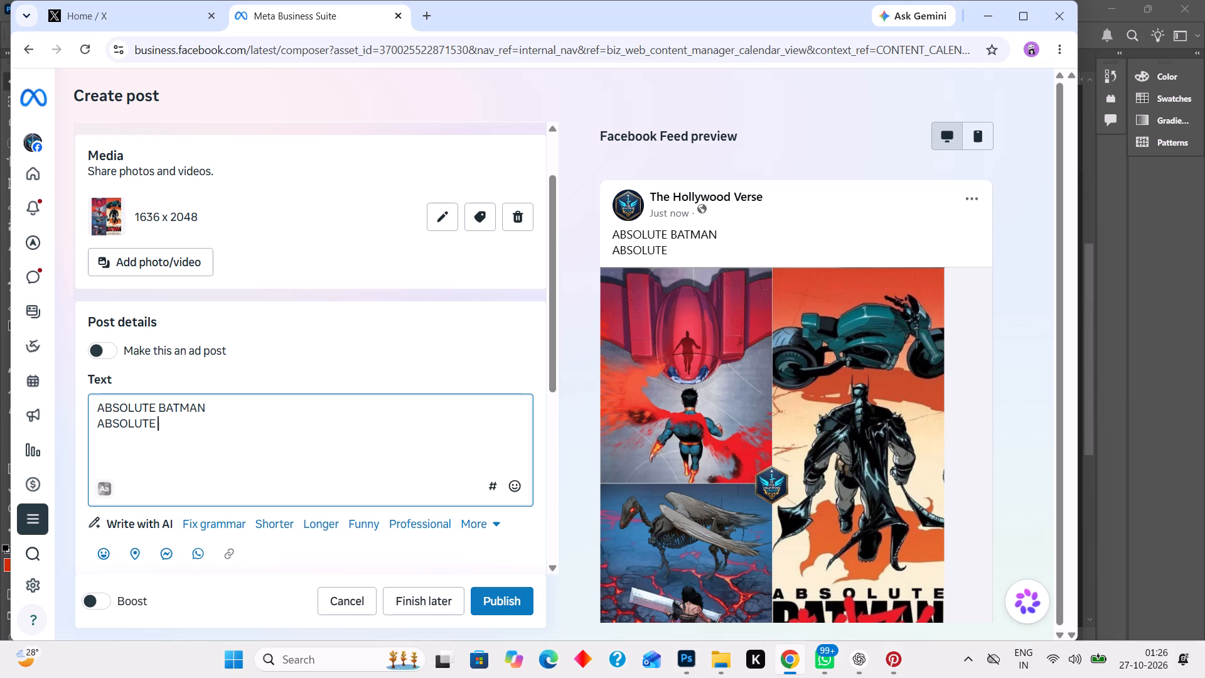
text(WONDER)
text(WOMEN)
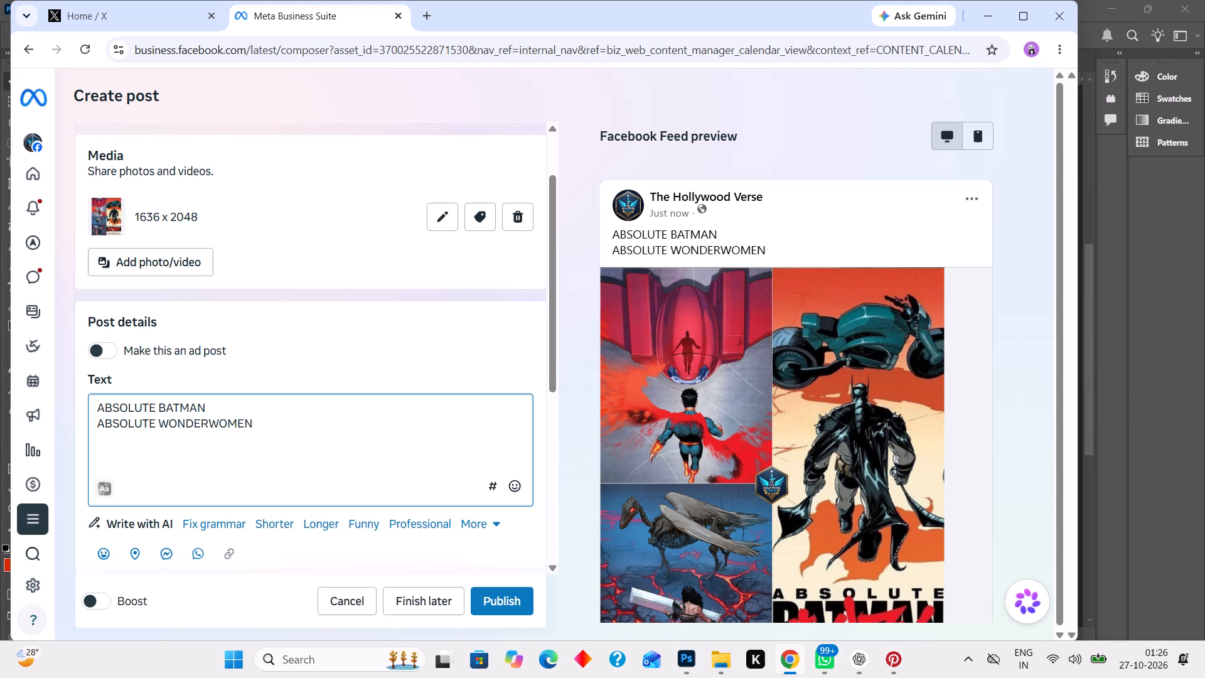
key(Return)
text(ABSOLUTE)
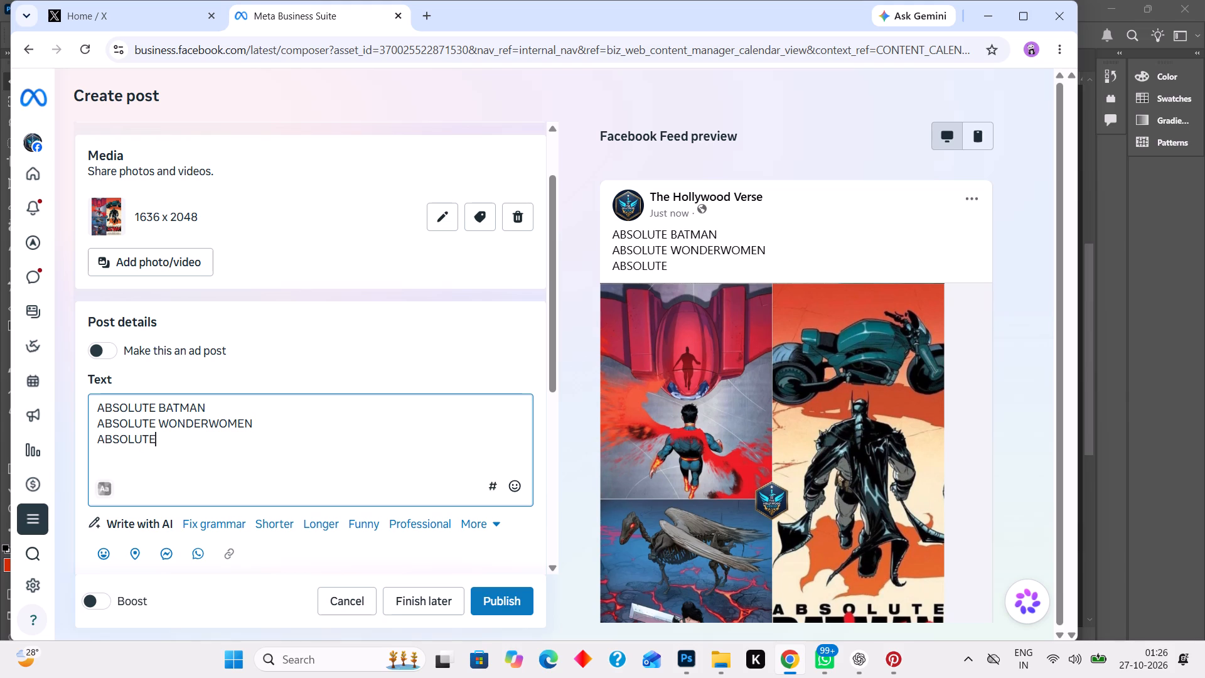
key(space)
text(SUPERMAN)
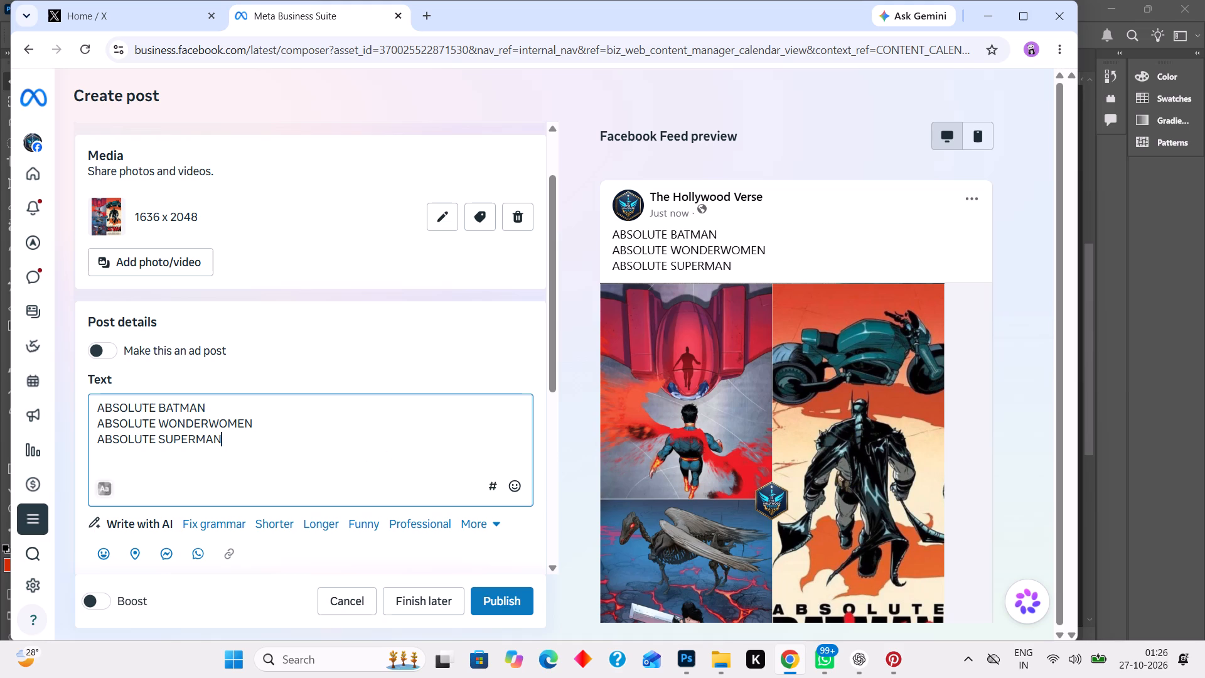
Schedule the Facebook post with its date and time set to 27 October 2026 at 02:00.
scroll(387, 437, down, 3)
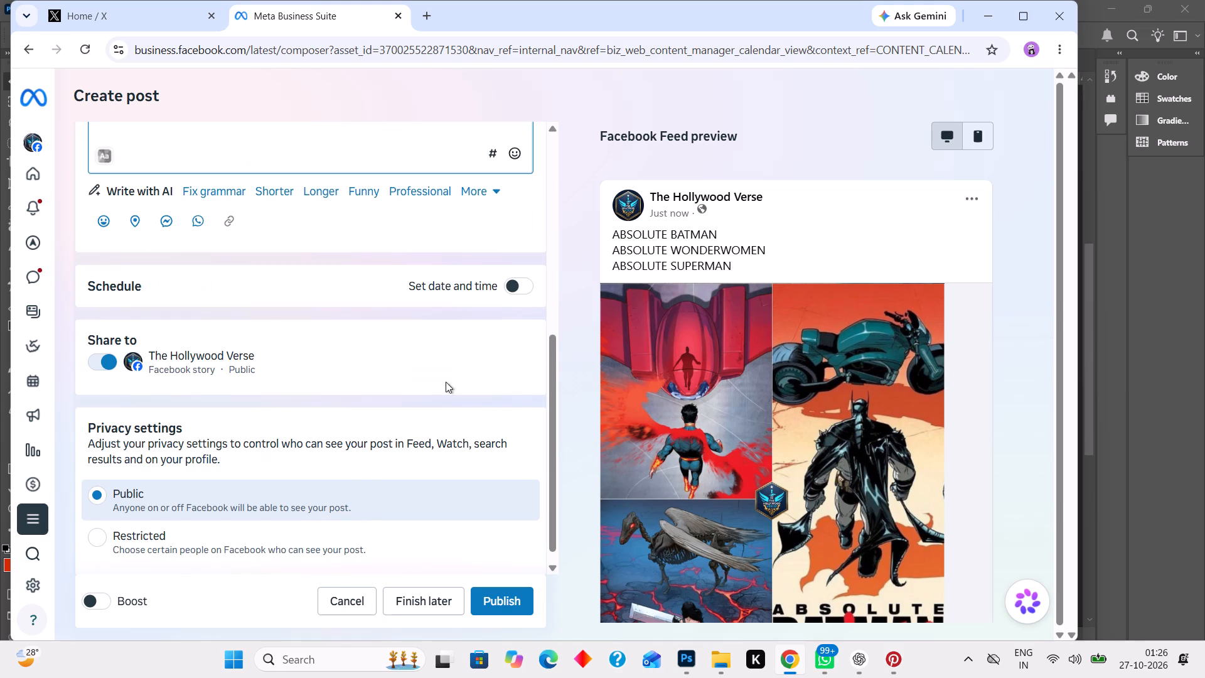
click(527, 267)
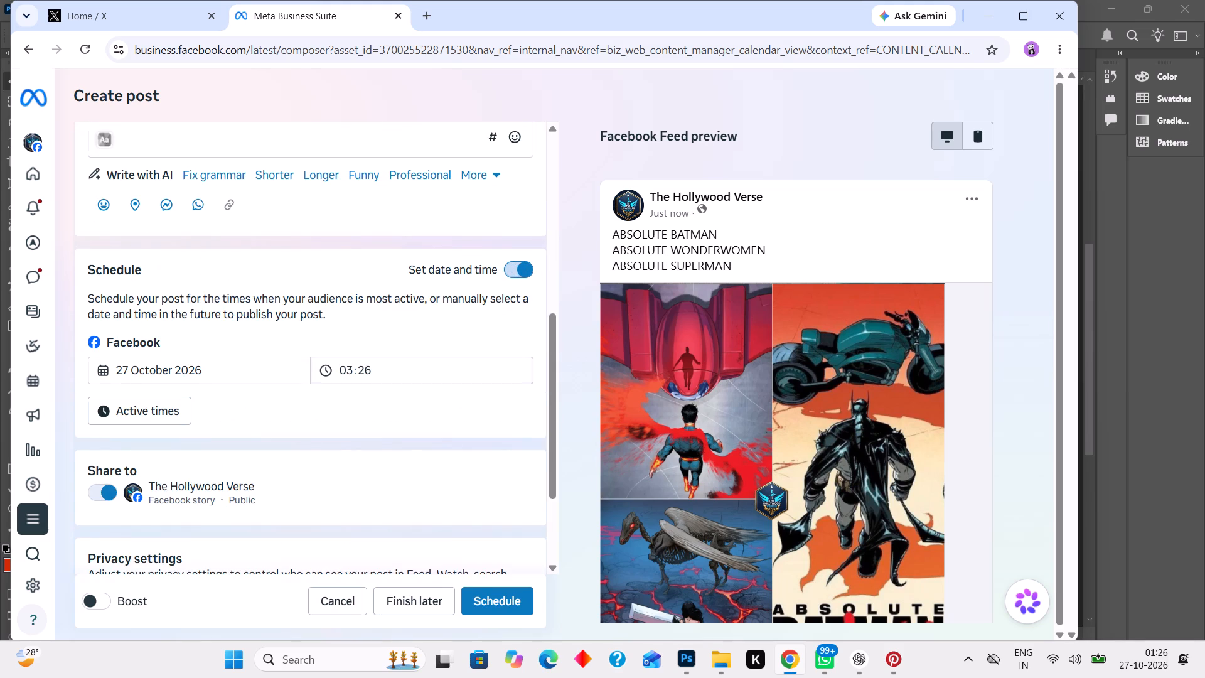
click(347, 370)
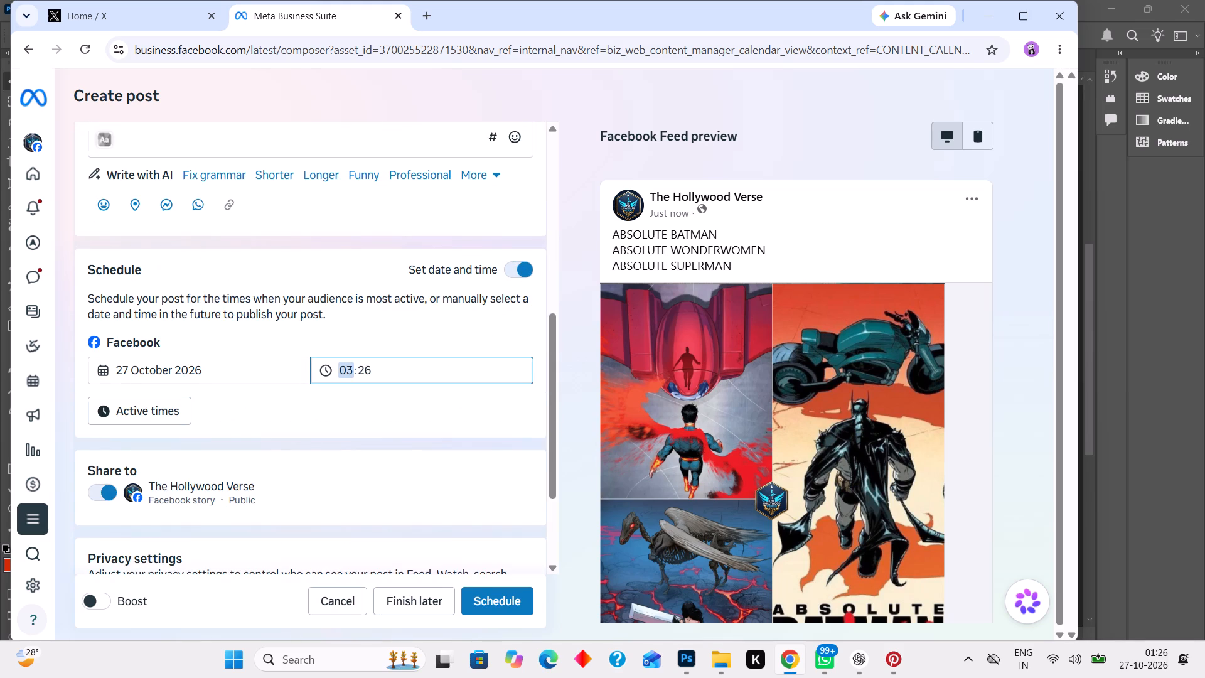
click(363, 372)
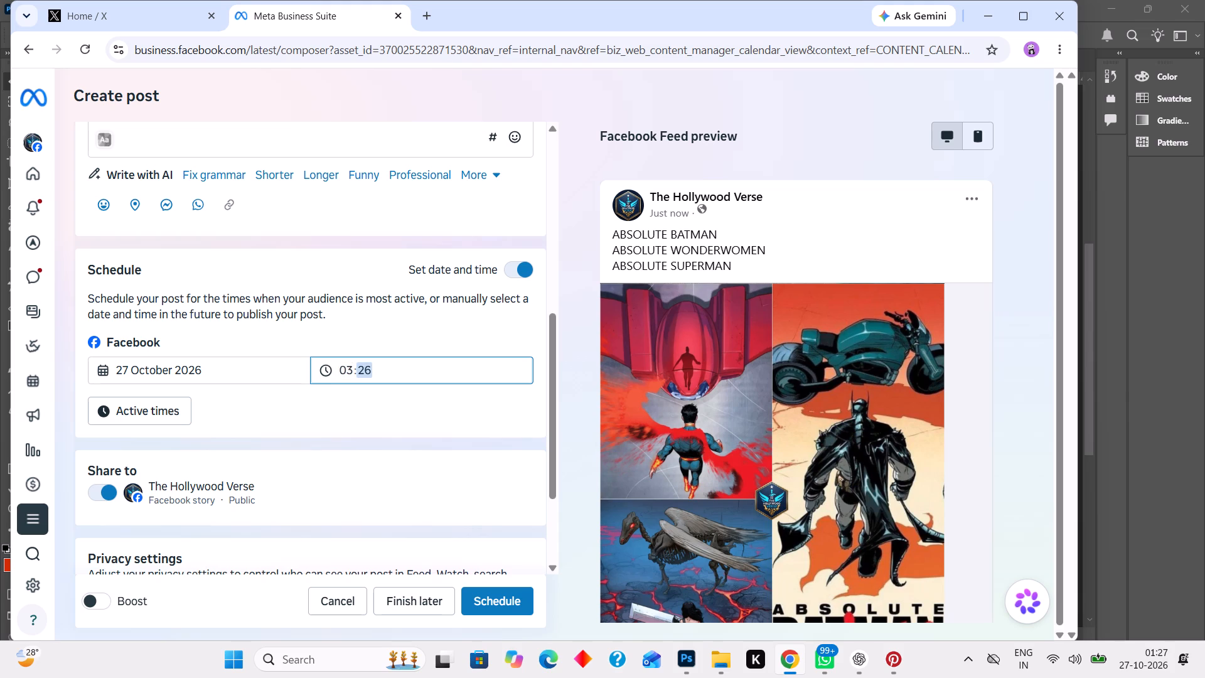
click(351, 370)
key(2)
click(368, 370)
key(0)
scroll(456, 522, up, 2)
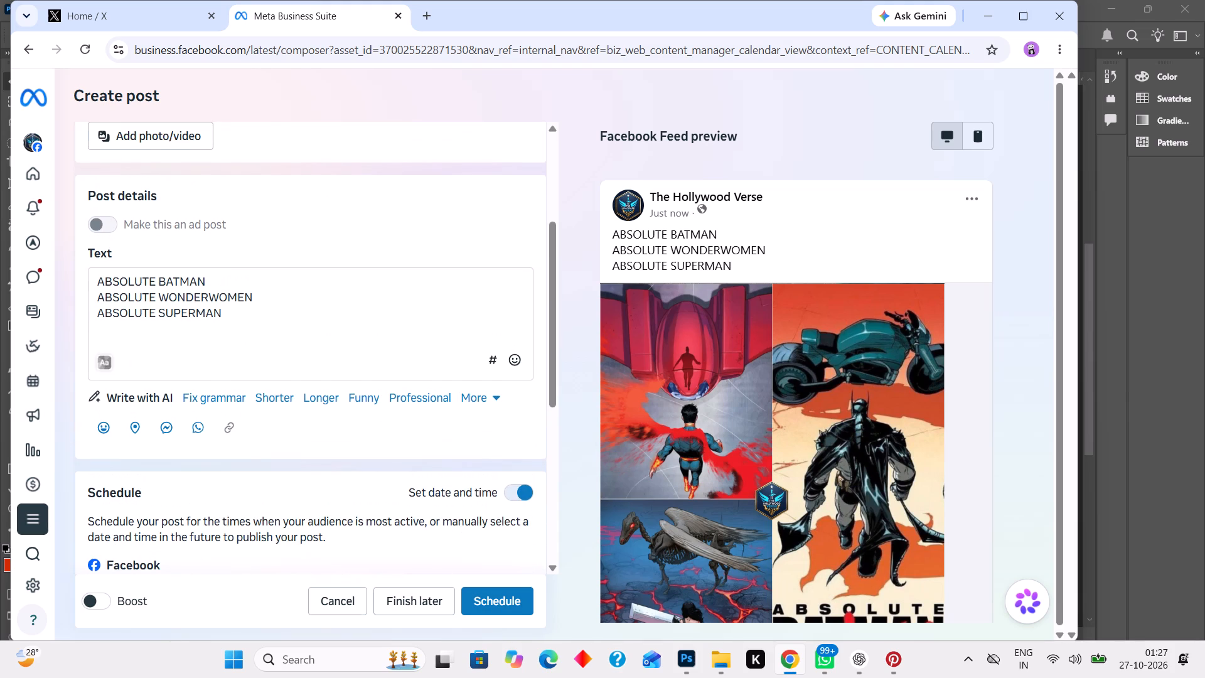
scroll(456, 522, down, 3)
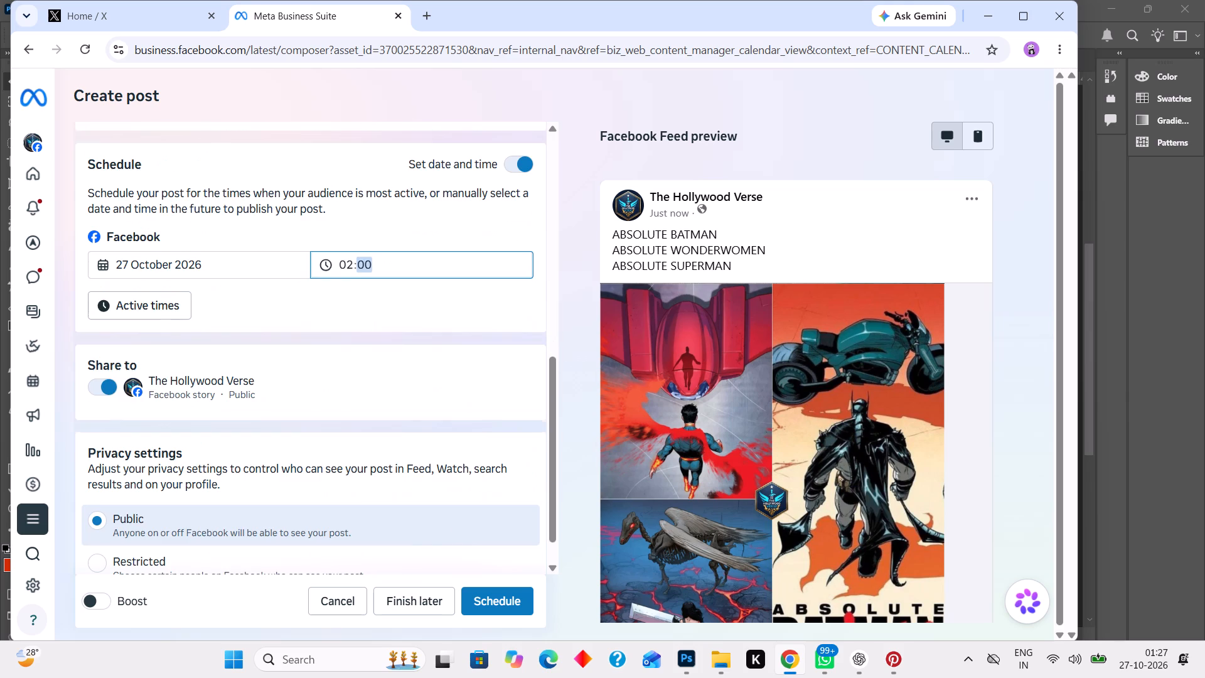
click(492, 606)
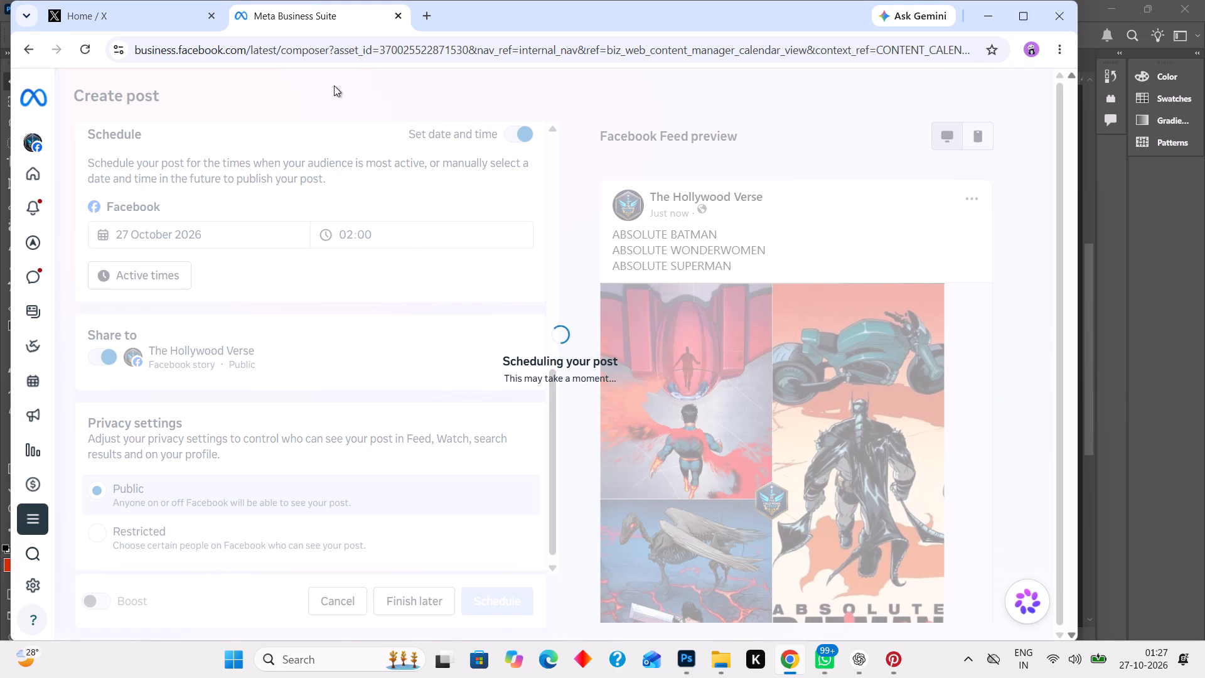
Switch to the X home feed and look through the posts for another comic or movie news item.
click(132, 22)
scroll(361, 446, down, 4)
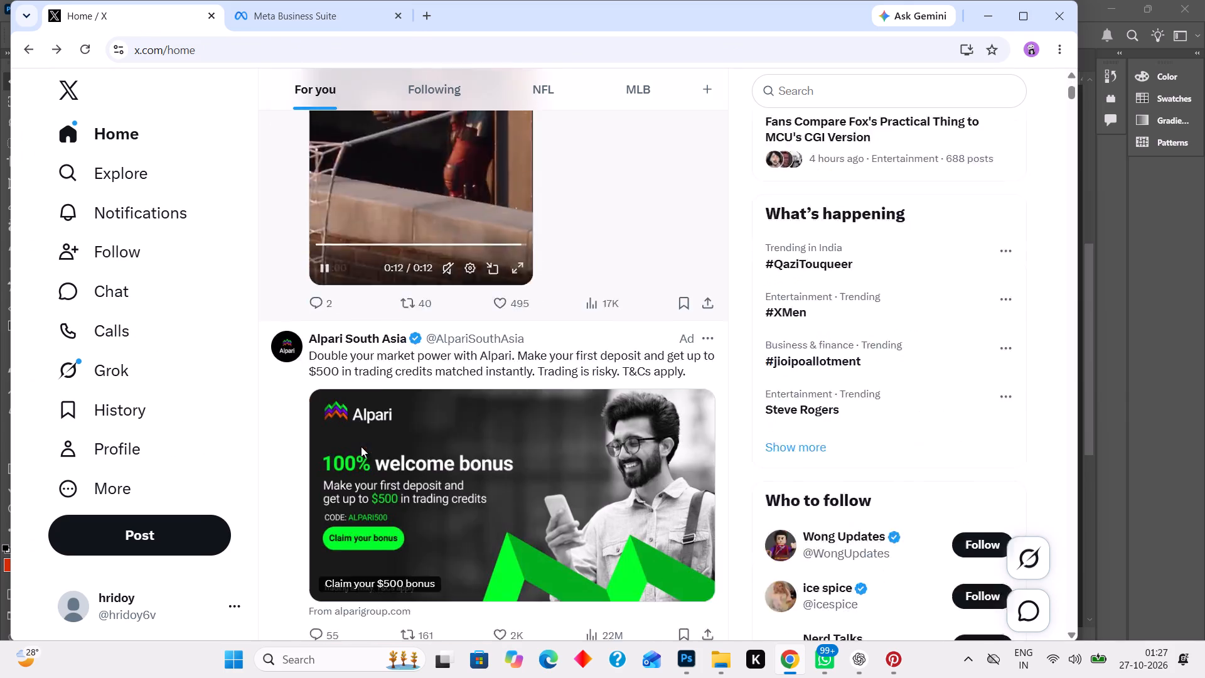
scroll(361, 446, down, 5)
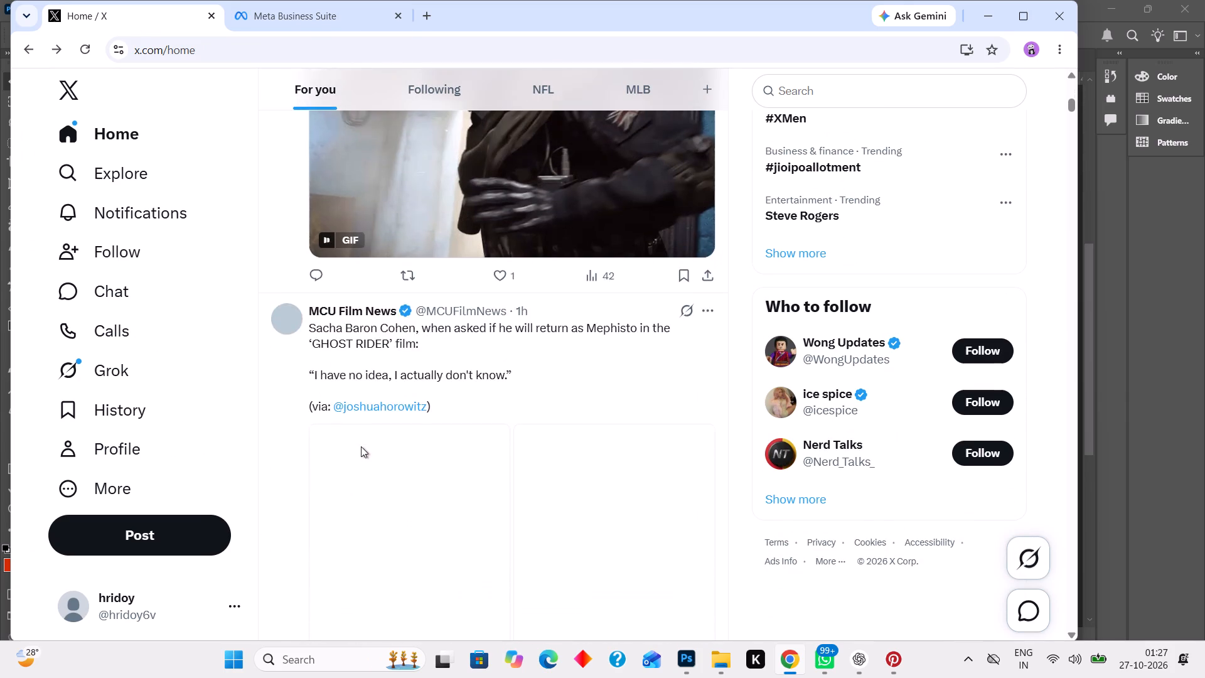
scroll(361, 446, down, 2)
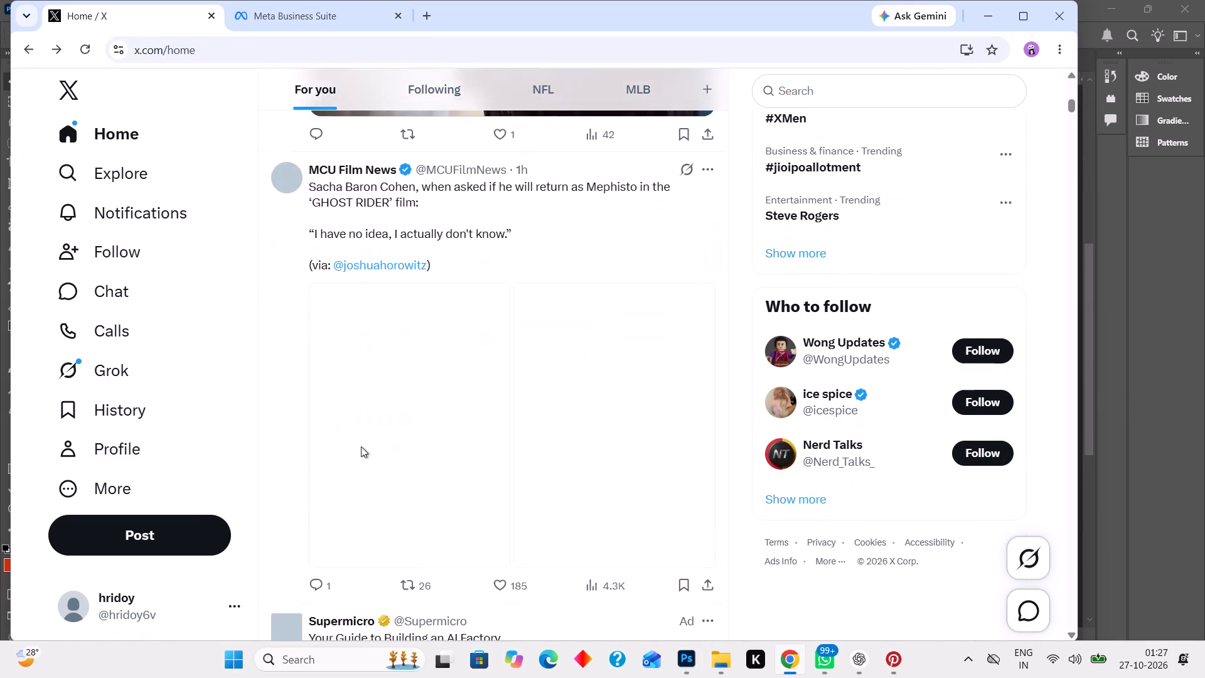
scroll(361, 446, up, 1)
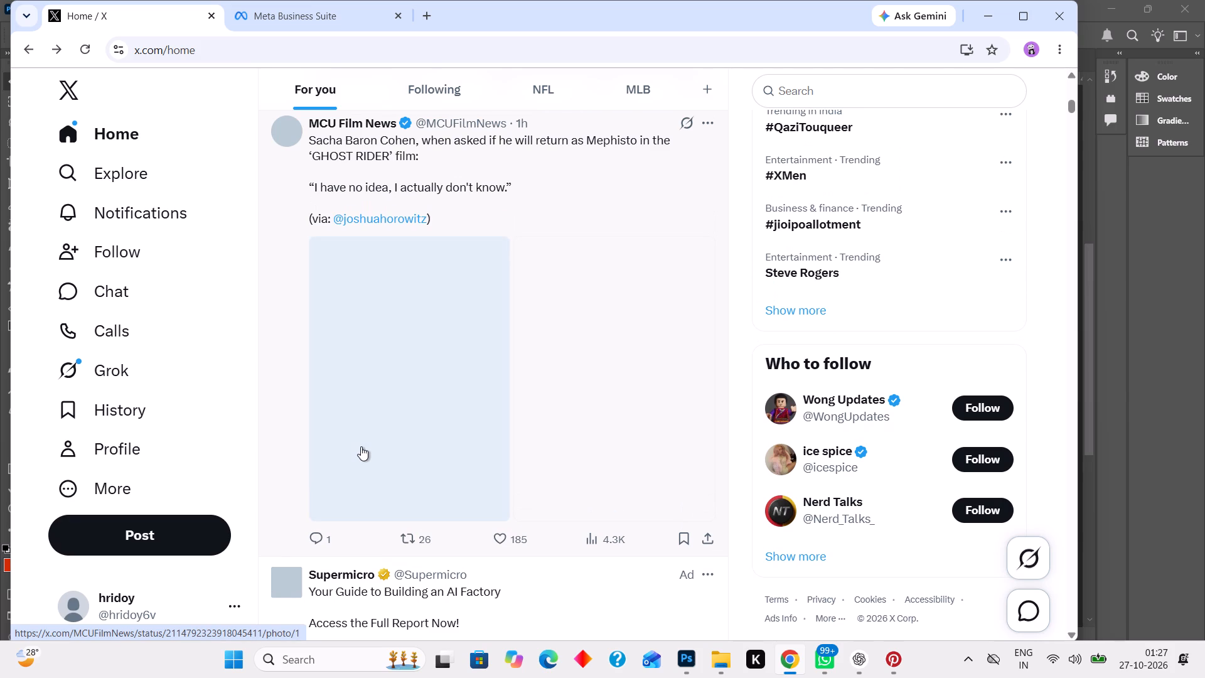
Look through the movie news posts in X's For you feed.
scroll(361, 446, down, 5)
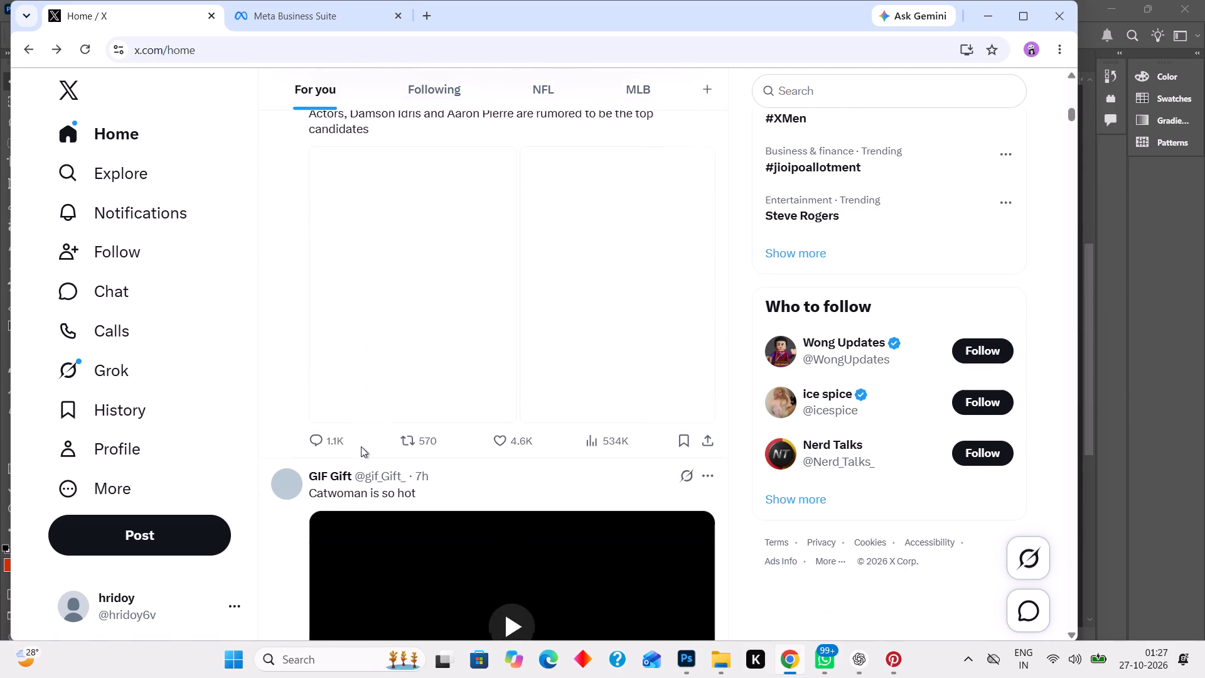
scroll(361, 446, down, 1)
scroll(361, 446, up, 1)
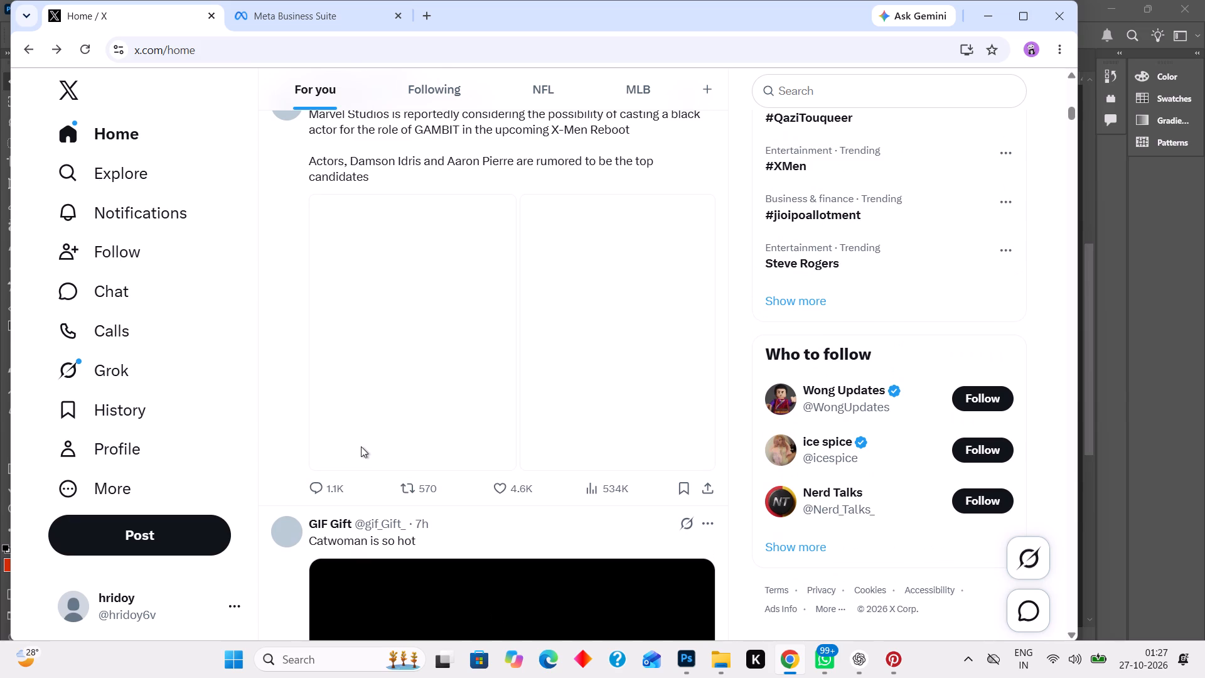
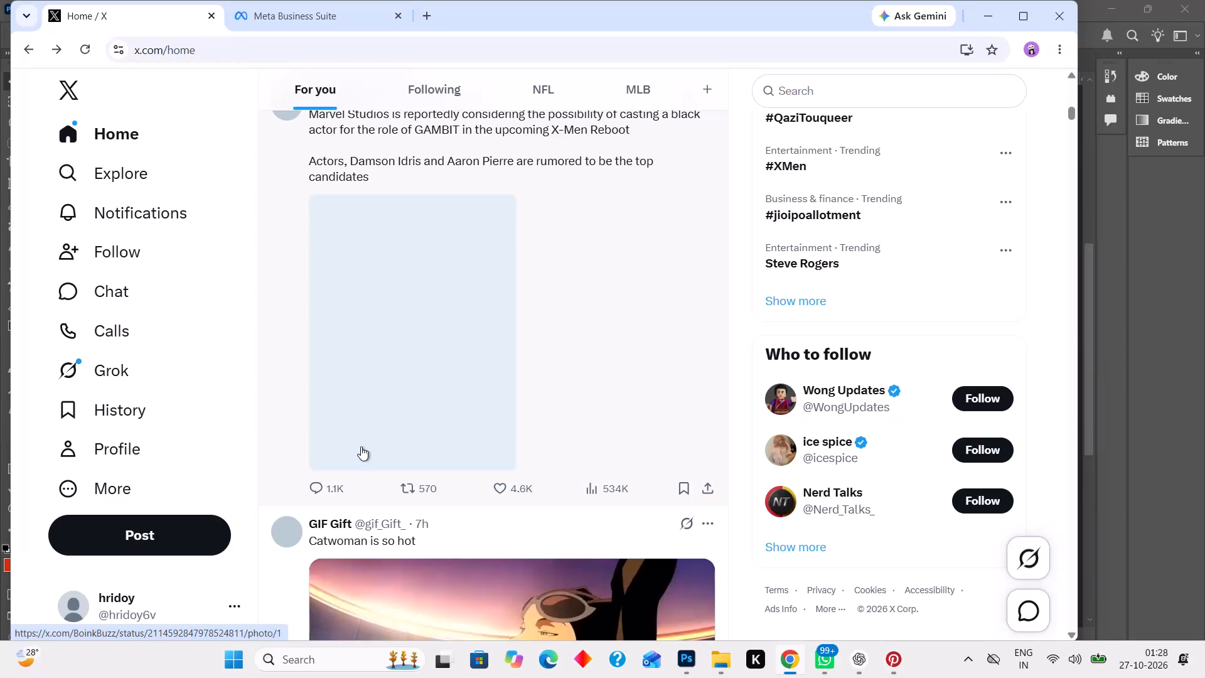
Look through the comic and movie posts in X's For you feed, playing the Catwoman clip.
scroll(361, 446, down, 3)
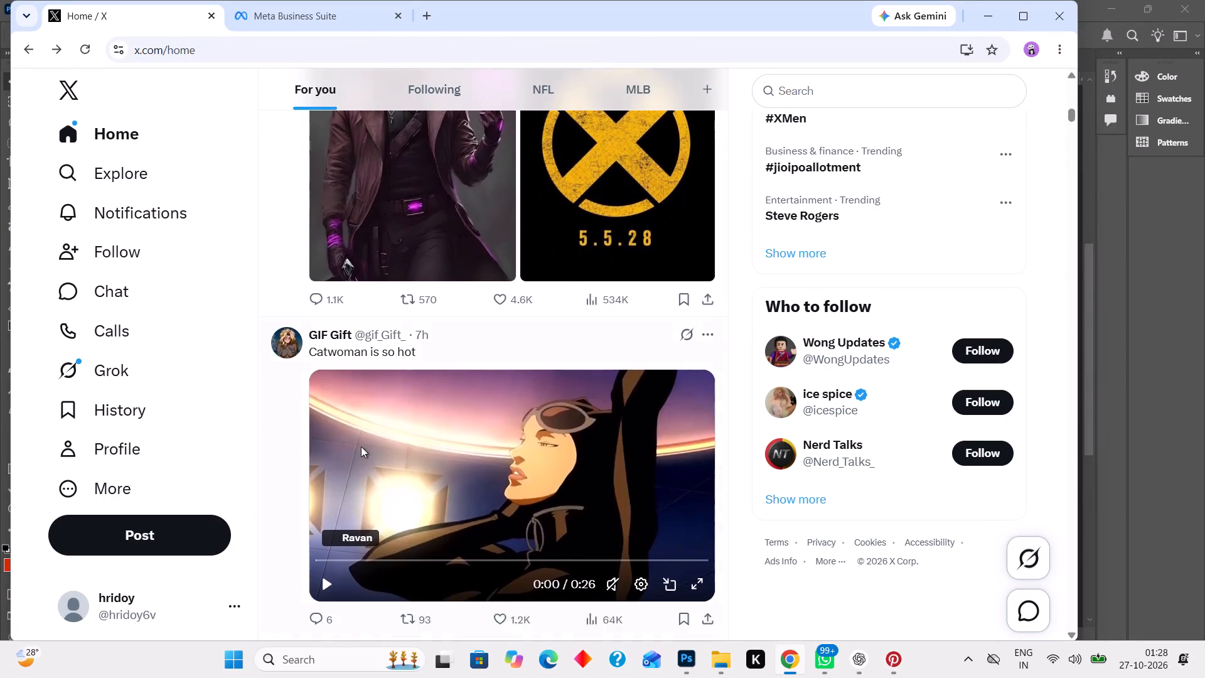
scroll(361, 446, down, 1)
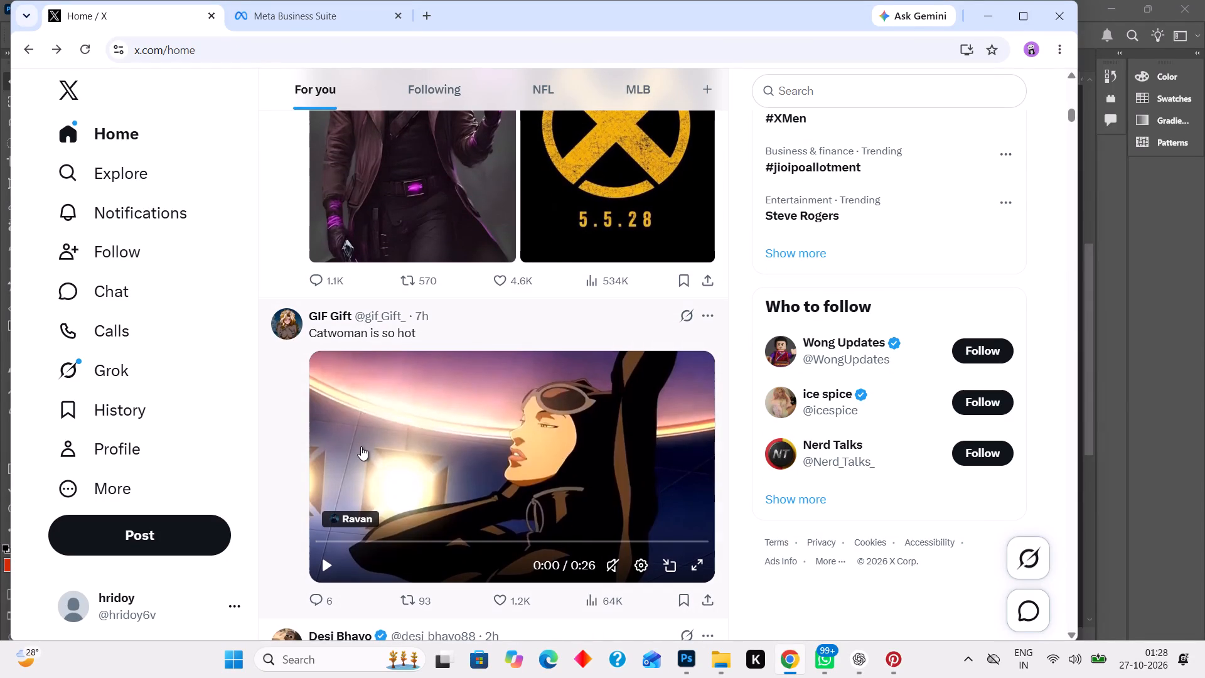
scroll(361, 446, up, 4)
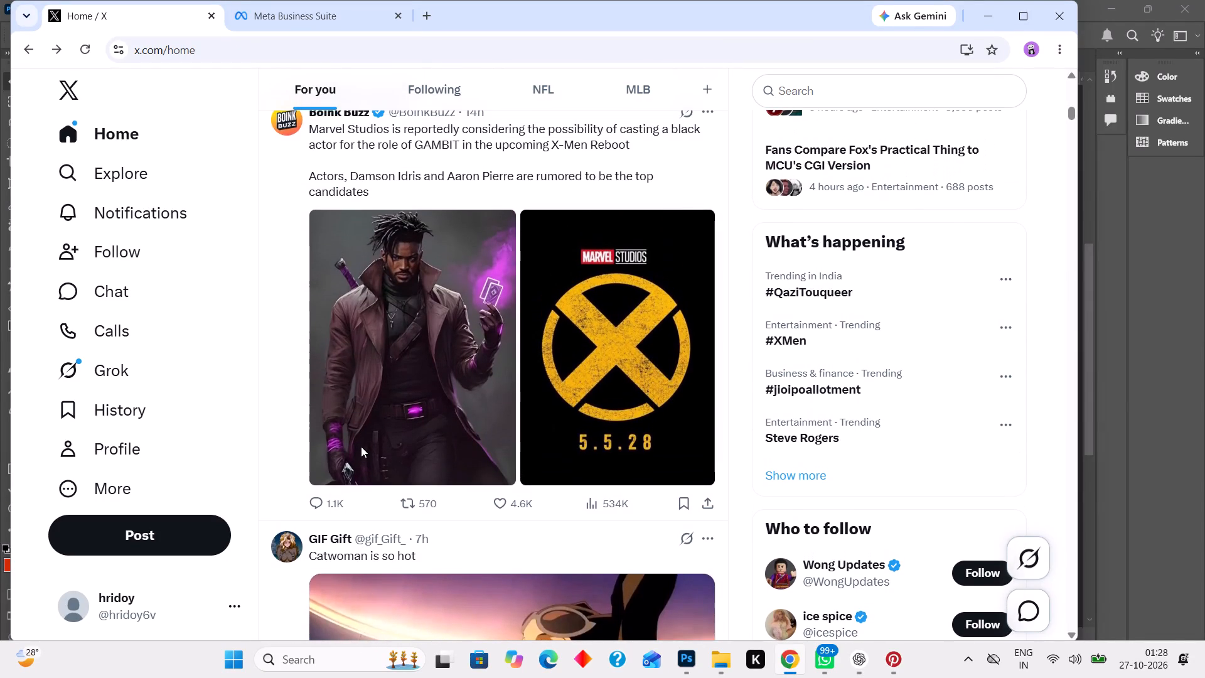
scroll(361, 446, up, 1)
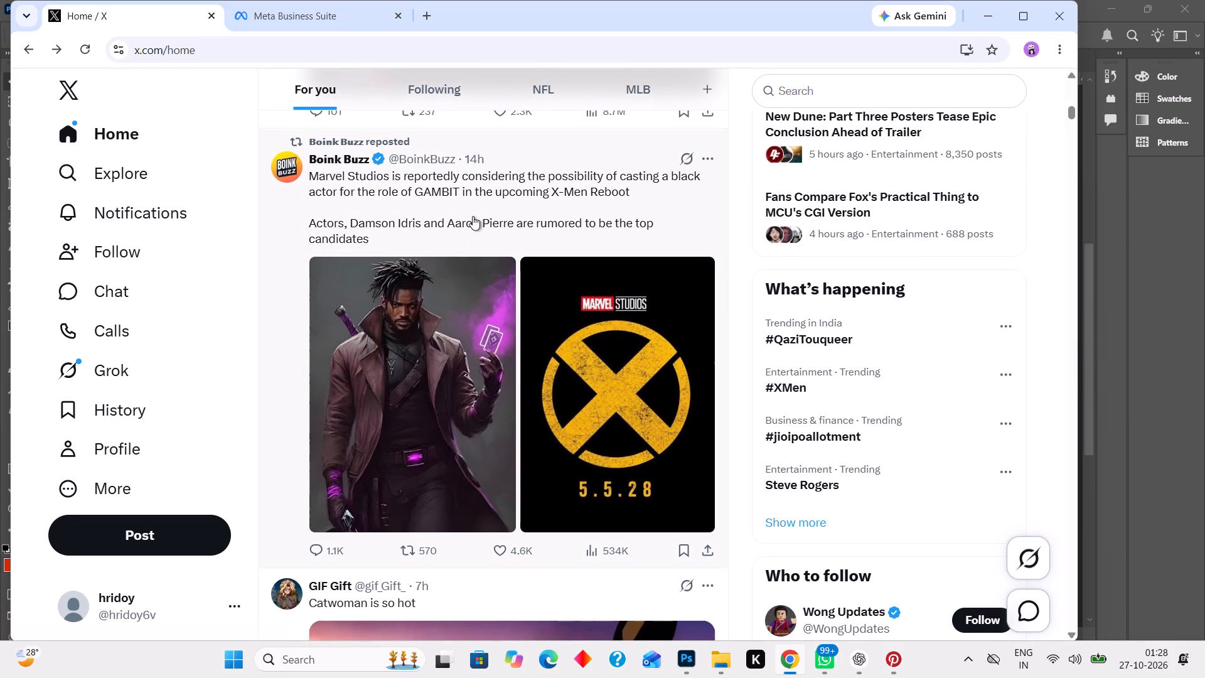
scroll(473, 216, down, 5)
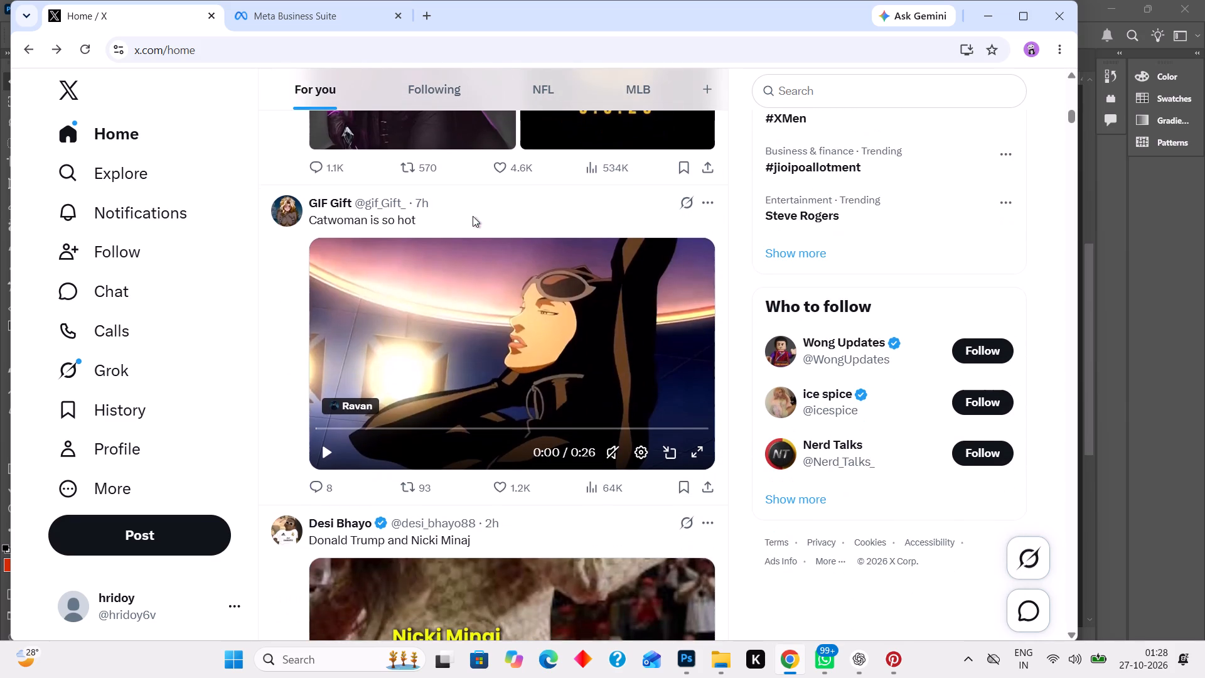
click(322, 453)
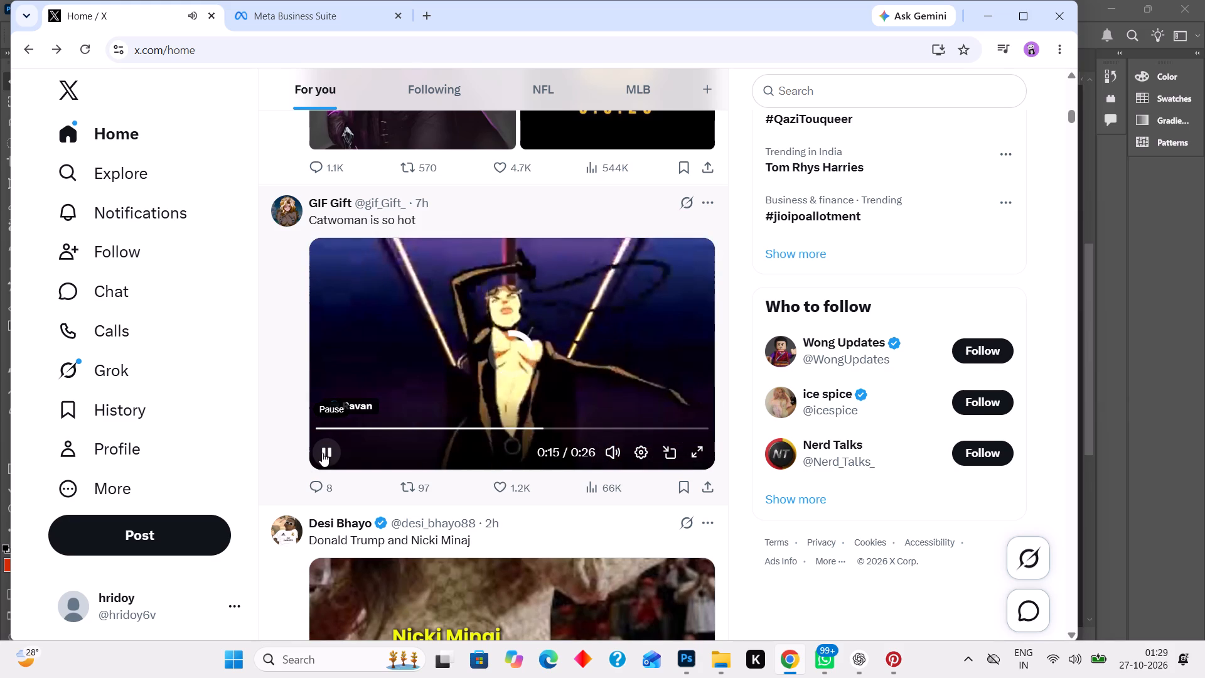
scroll(322, 453, down, 1)
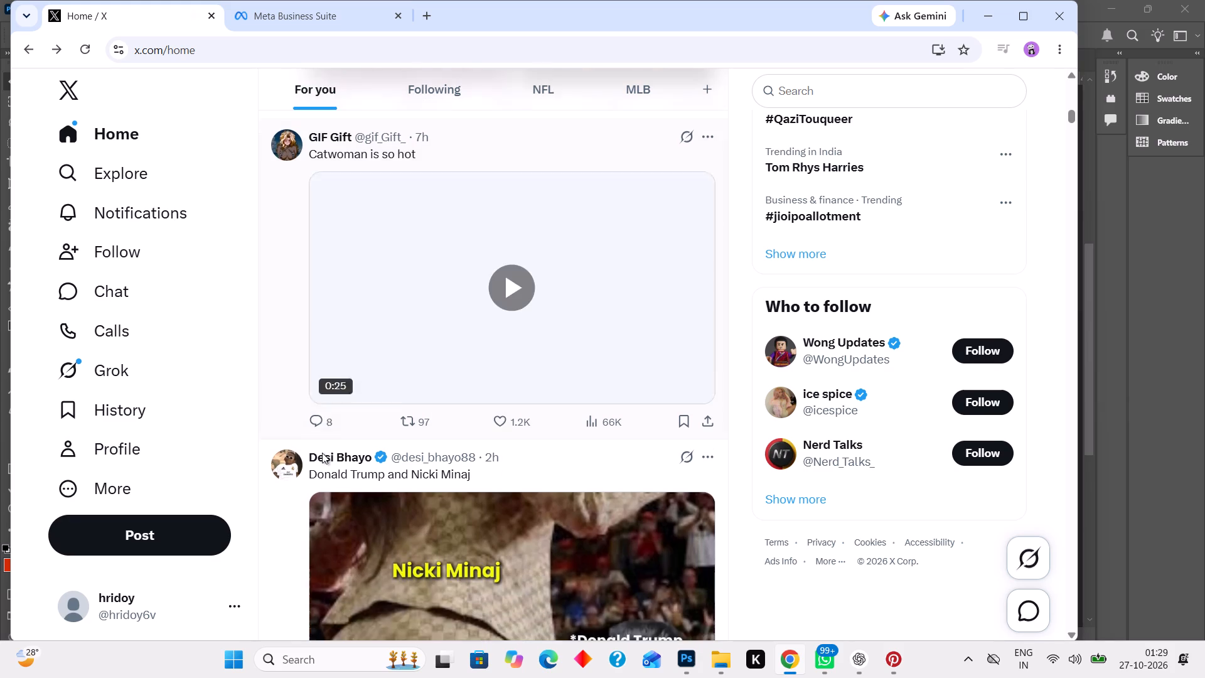
scroll(322, 453, down, 4)
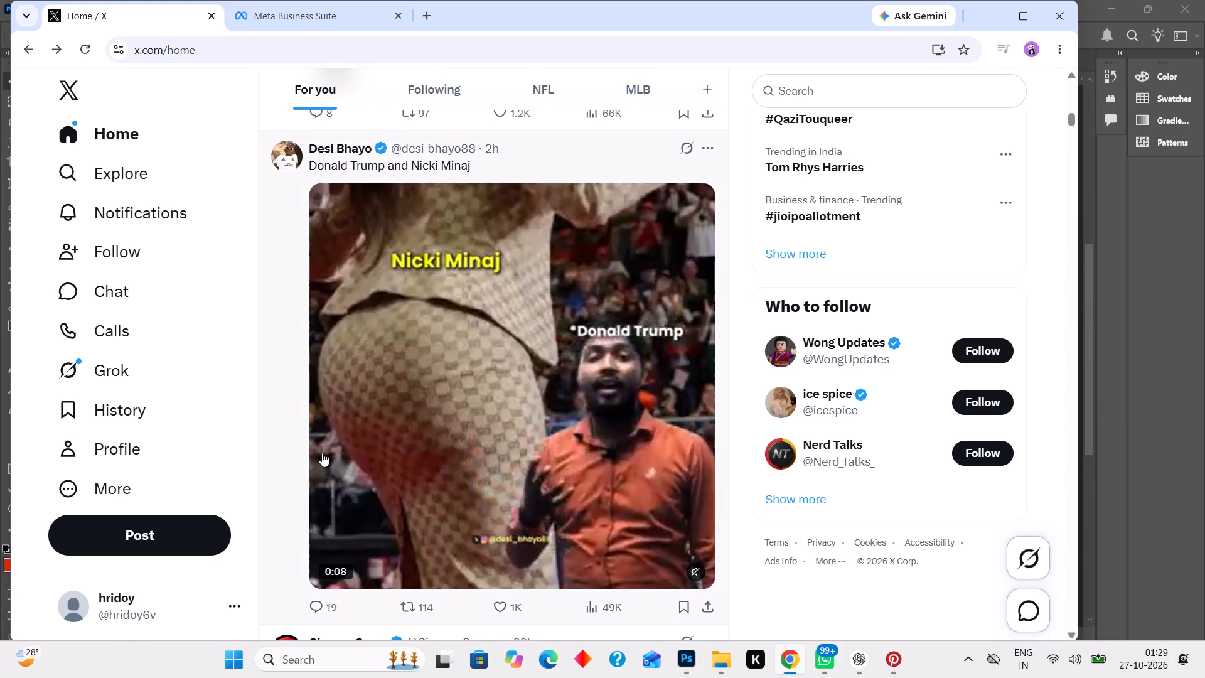
scroll(452, 463, down, 3)
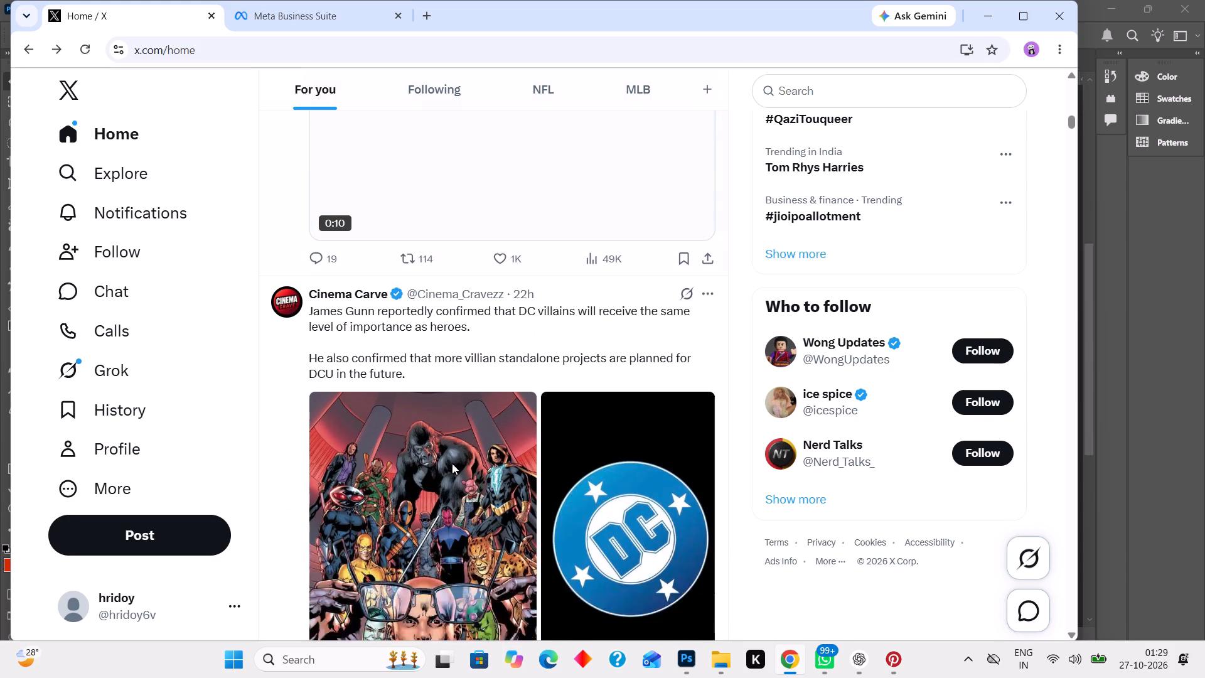
scroll(452, 463, down, 1)
scroll(452, 463, up, 1)
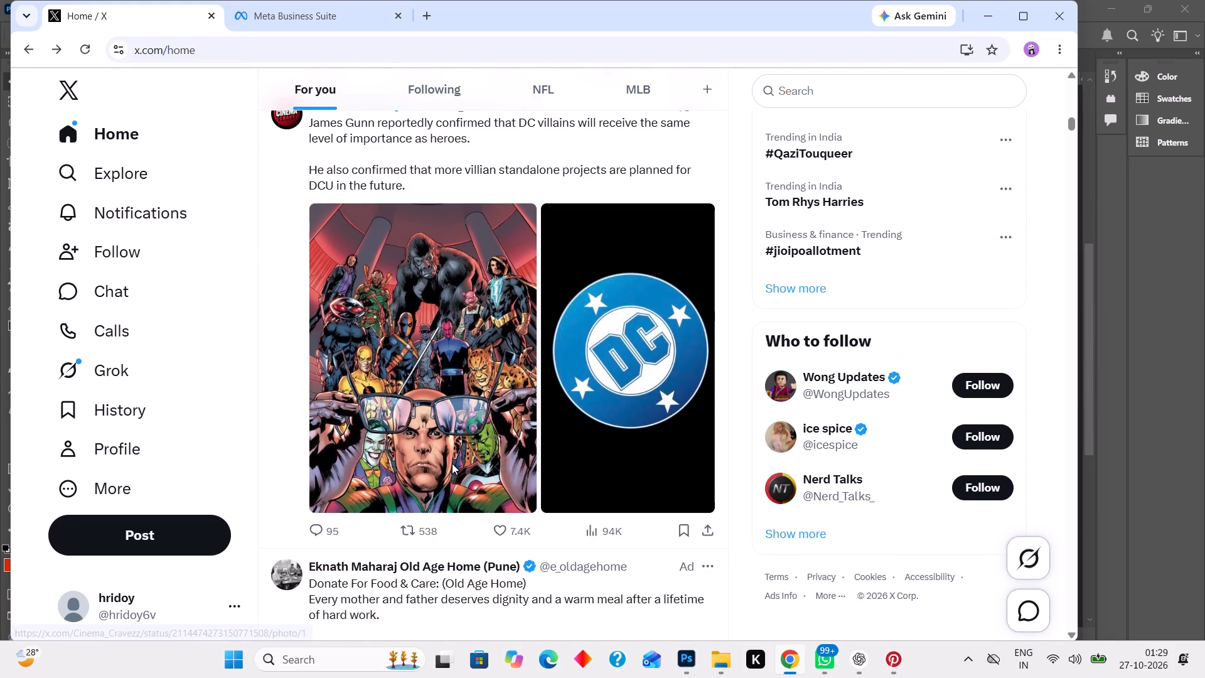
scroll(452, 463, up, 1)
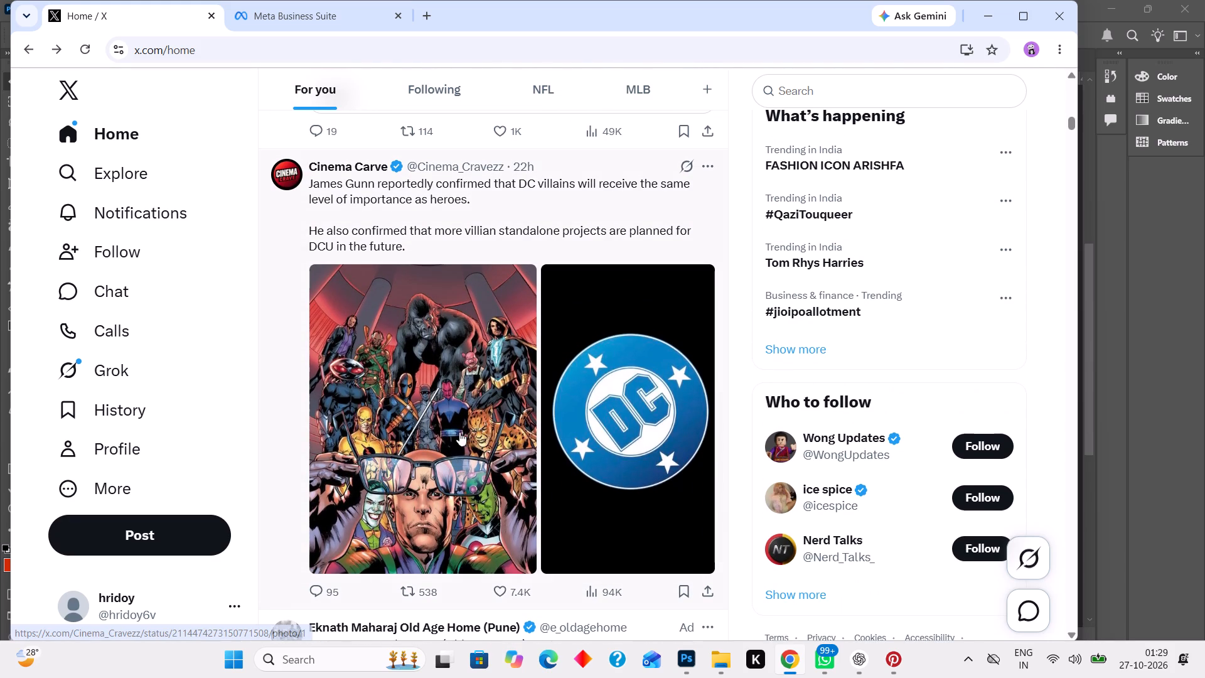
Save the DC villains image from Cinema Carve's James Gunn post as 407 in the z - Copy folder.
click(446, 372)
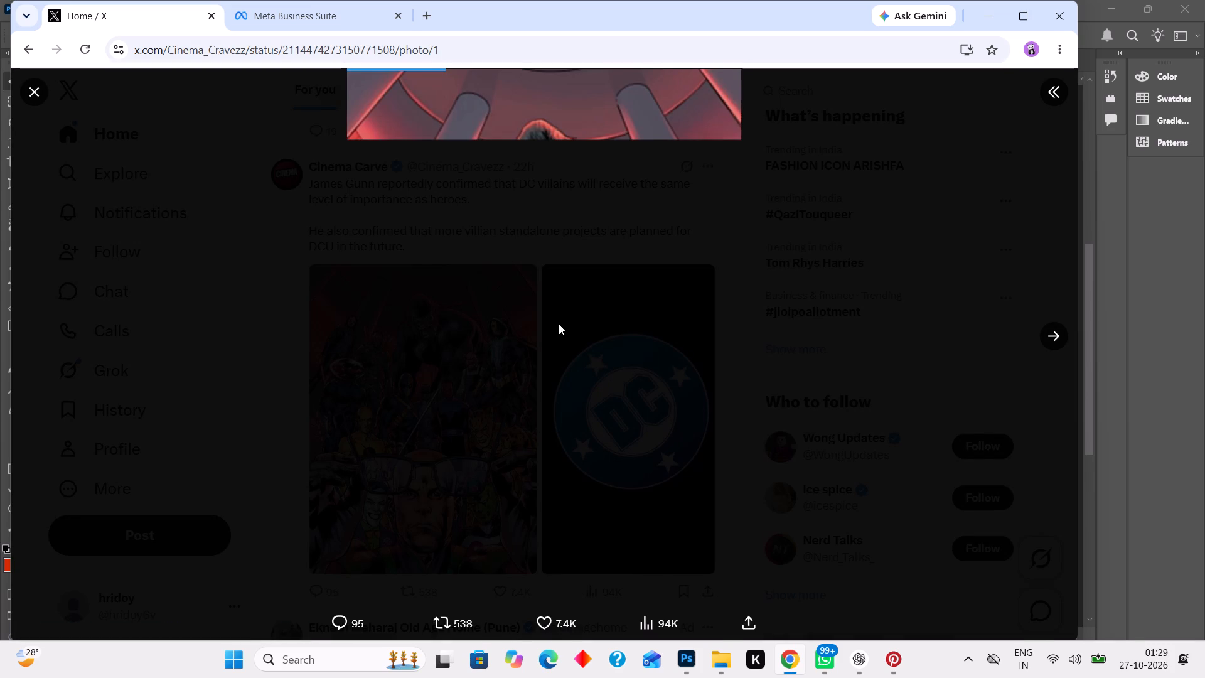
right_click(552, 261)
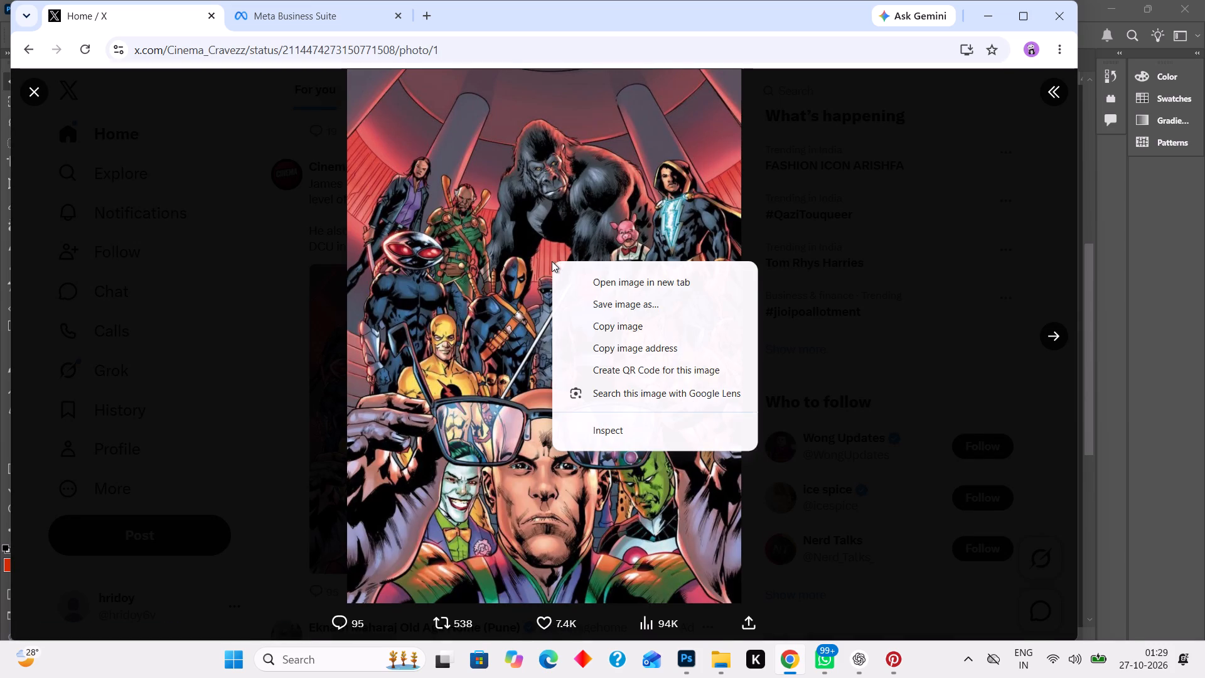
click(604, 304)
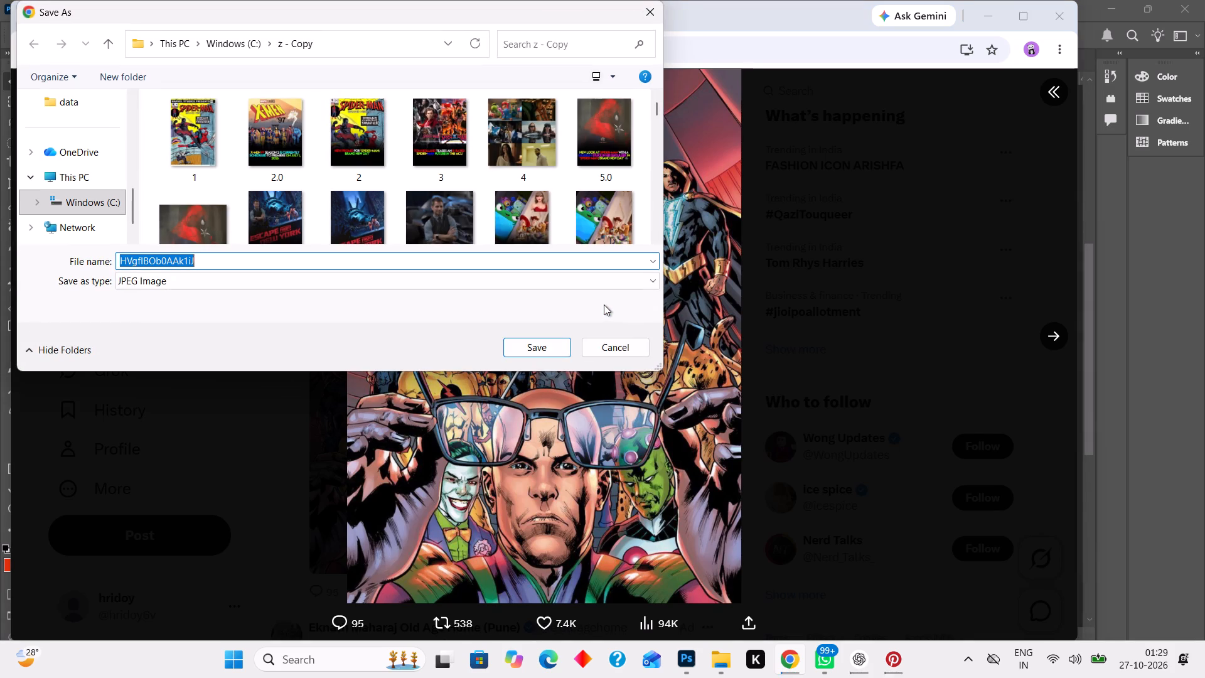
text(407)
key(Return)
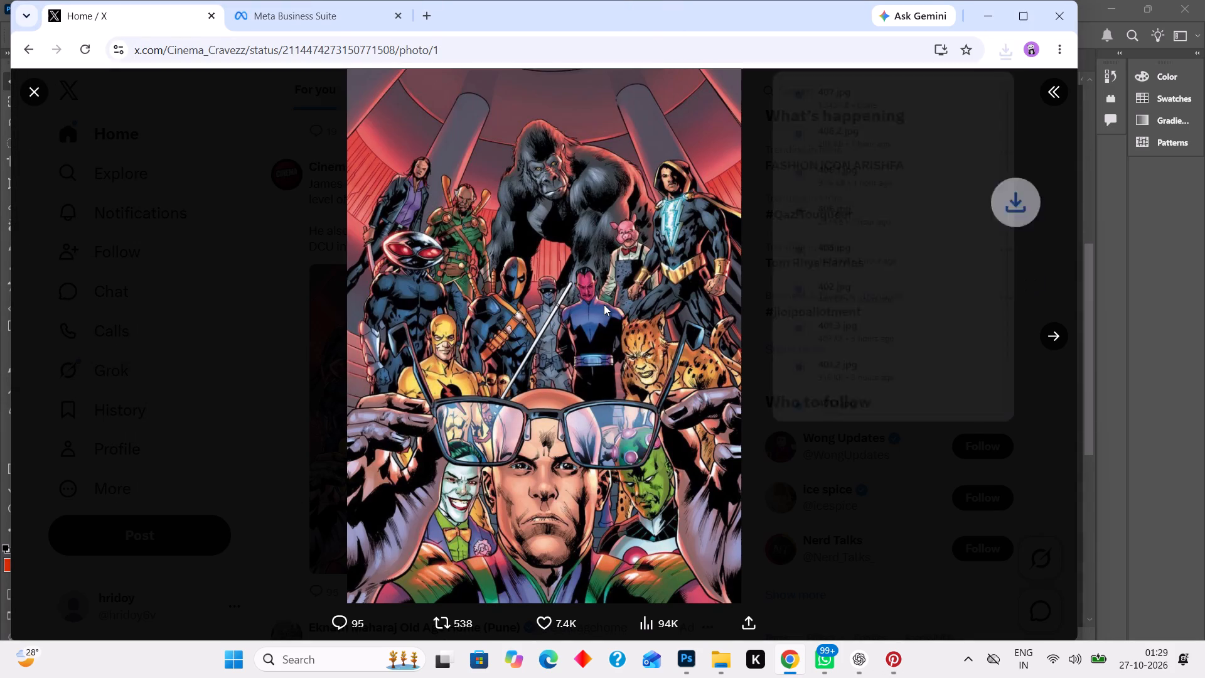
click(893, 514)
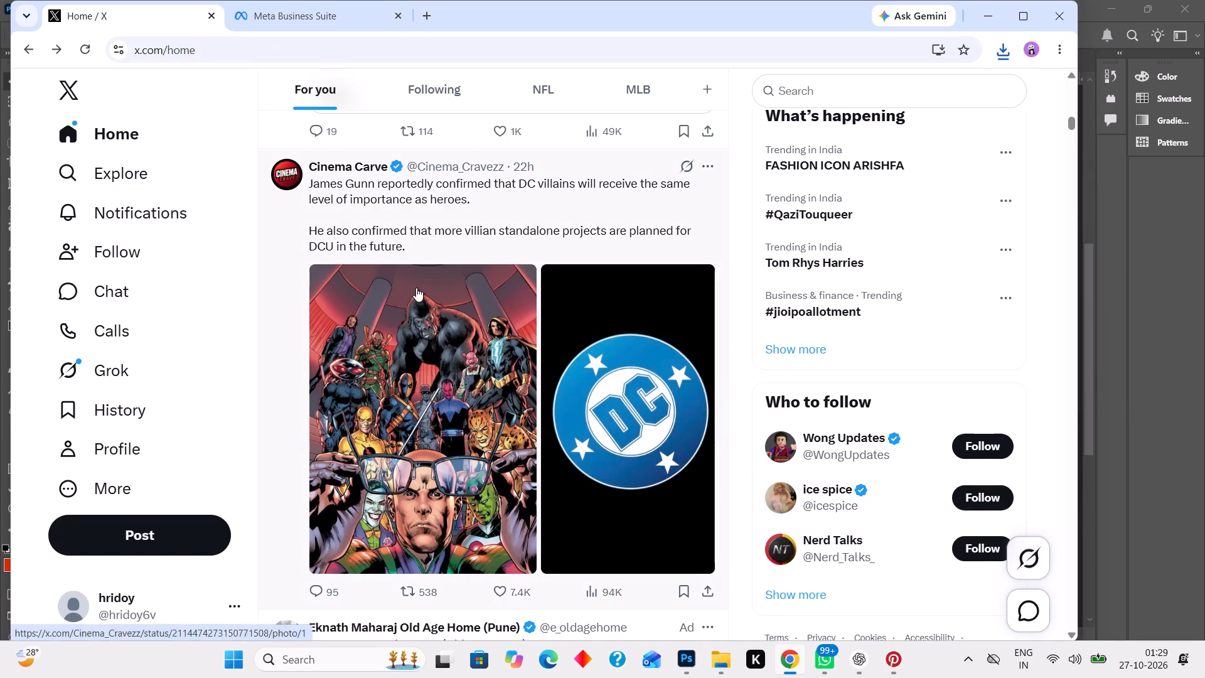
drag(308, 181, 481, 217)
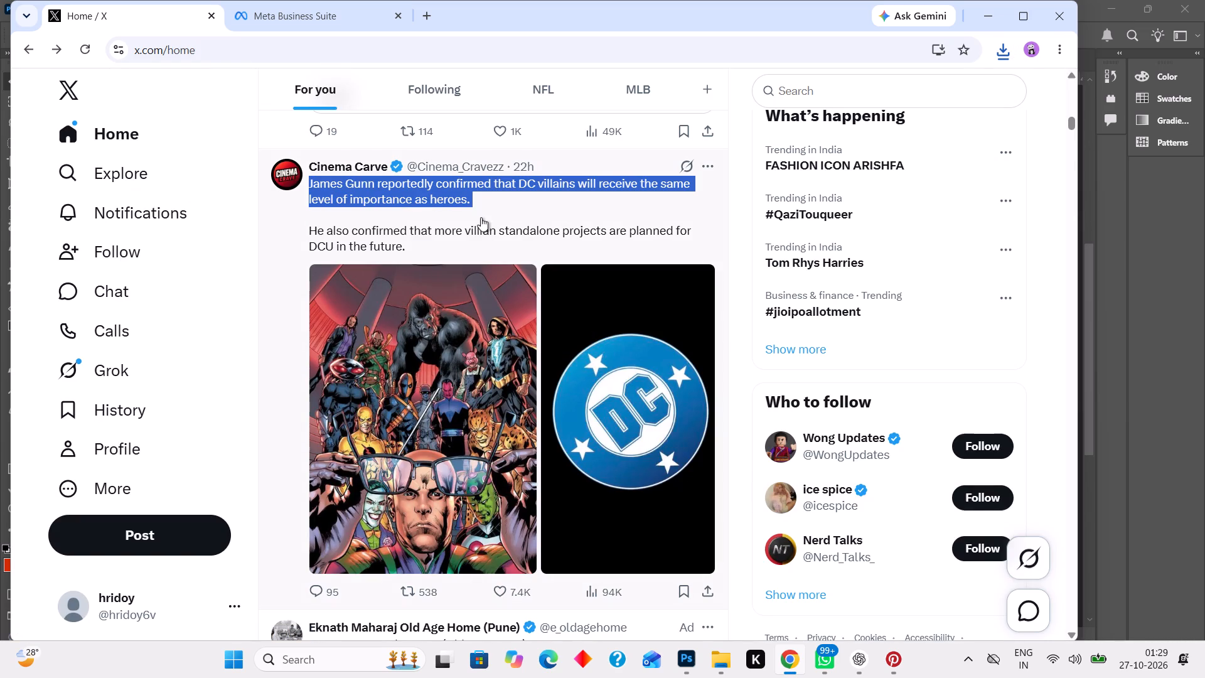
drag(481, 217, 479, 198)
key(ctrl+c)
click(855, 662)
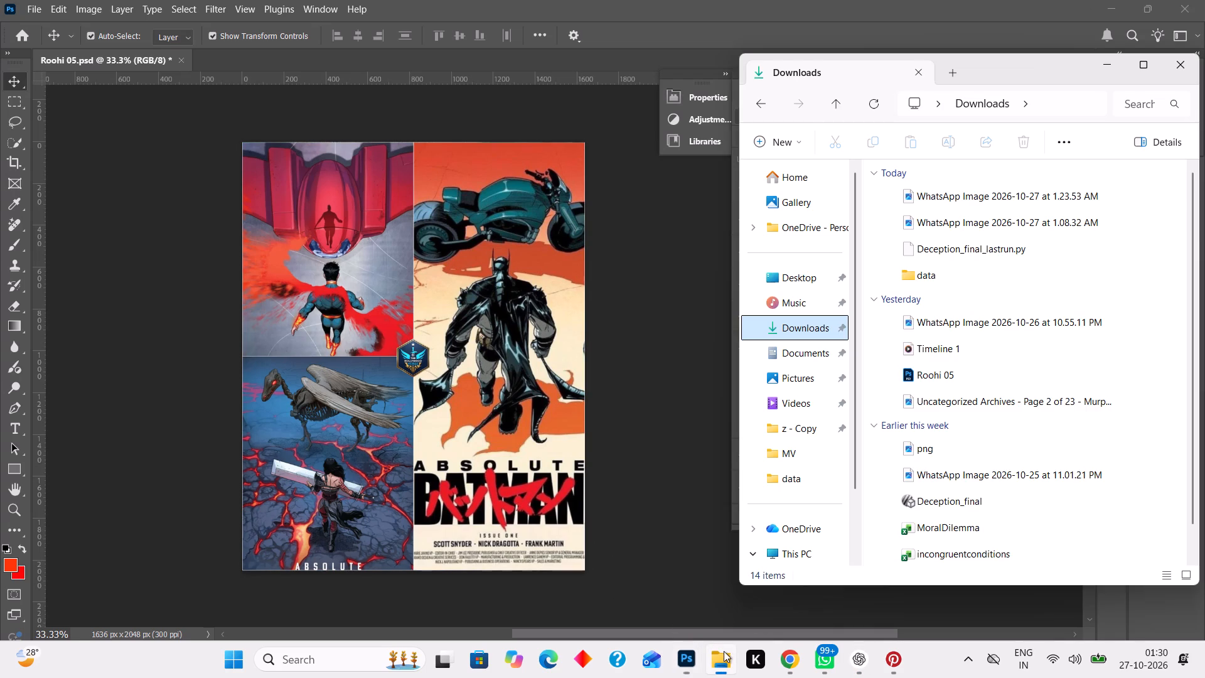
click(829, 428)
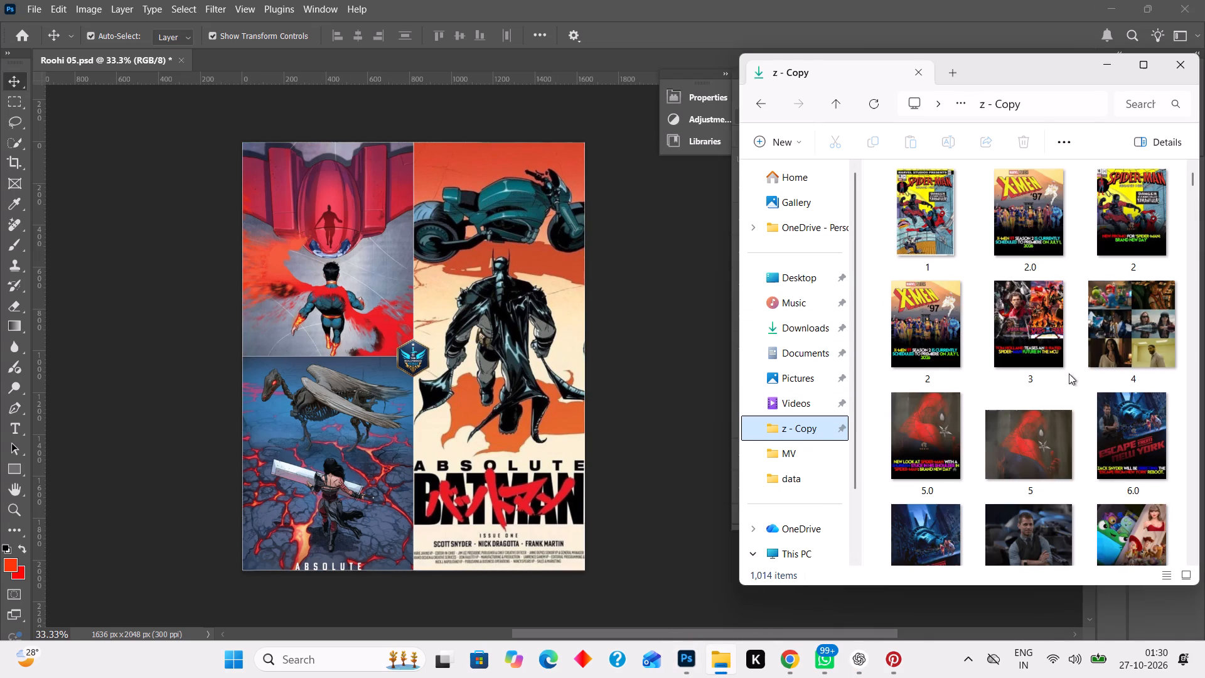
drag(1191, 180, 1183, 466)
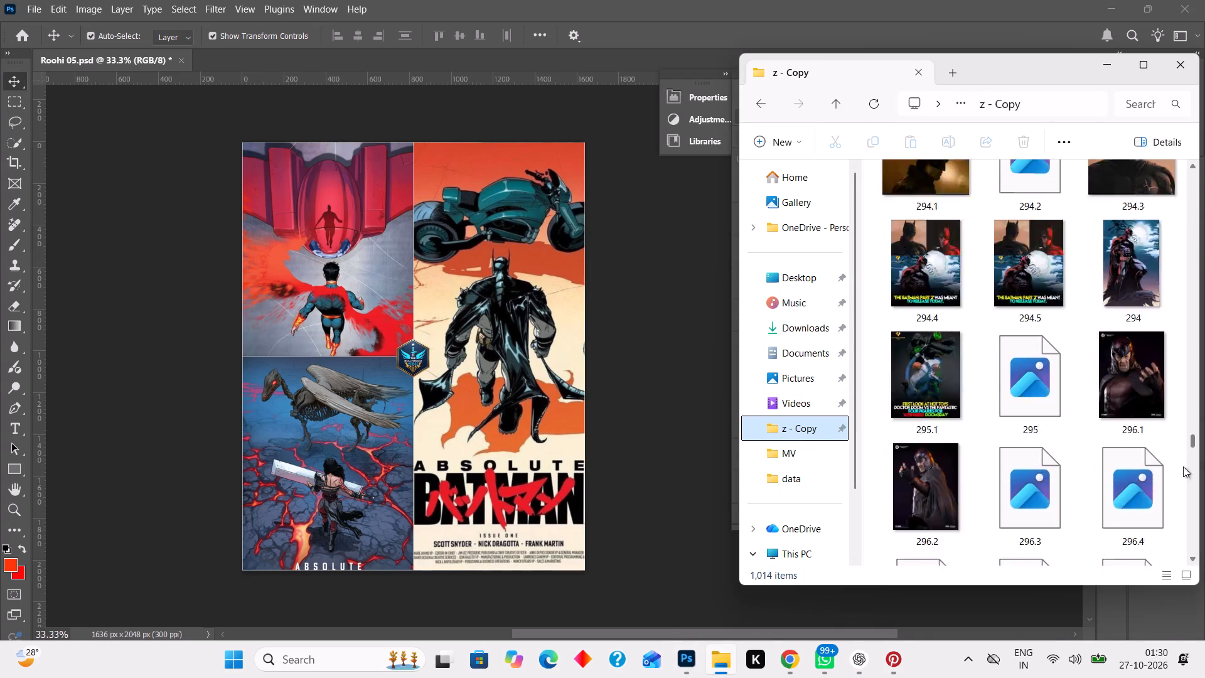
drag(1183, 466, 1183, 540)
scroll(1129, 495, down, 2)
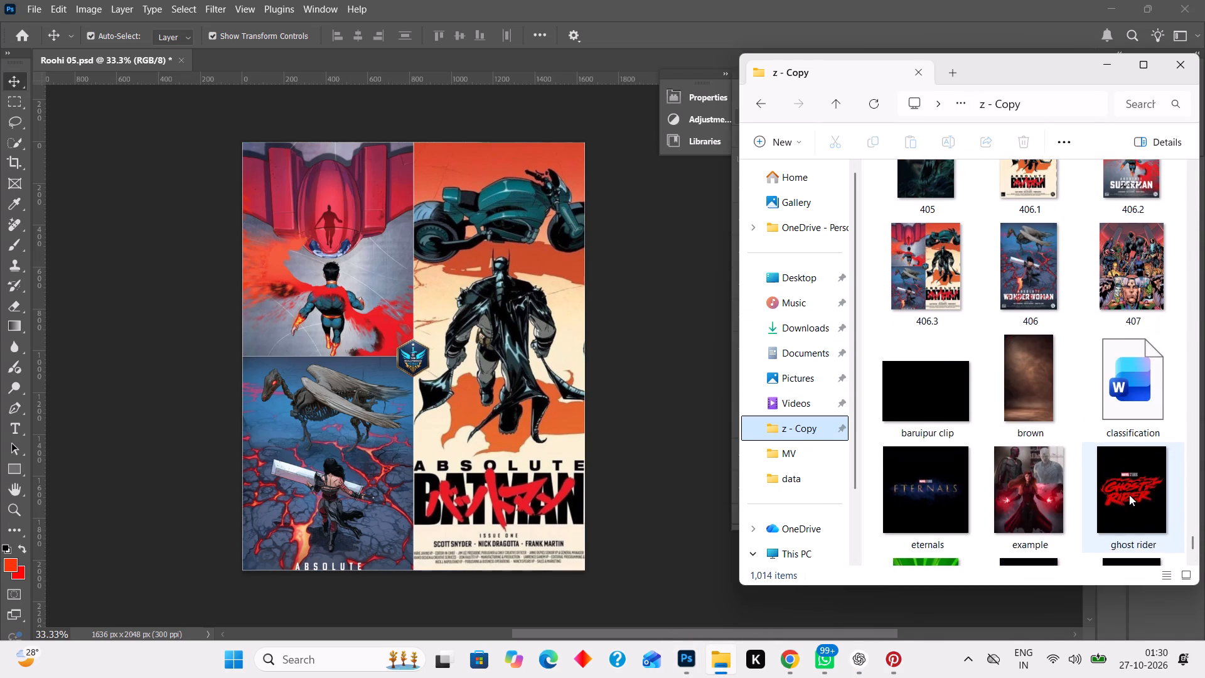
drag(1132, 287, 404, 424)
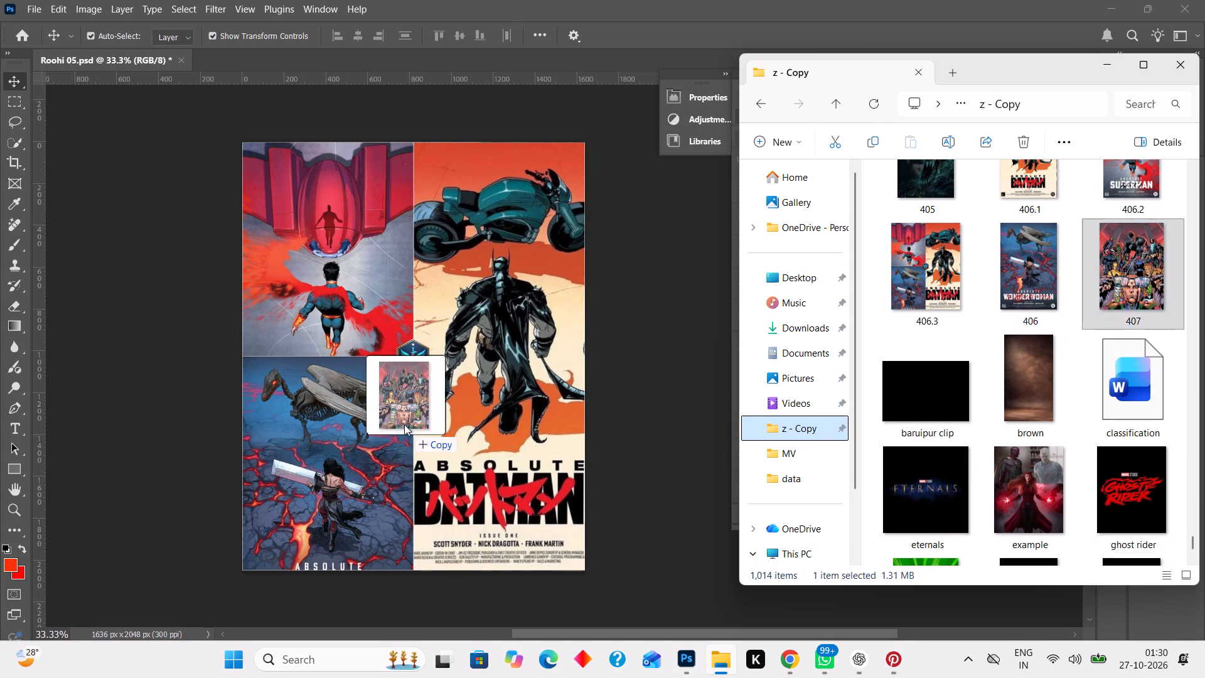
drag(404, 424, 405, 421)
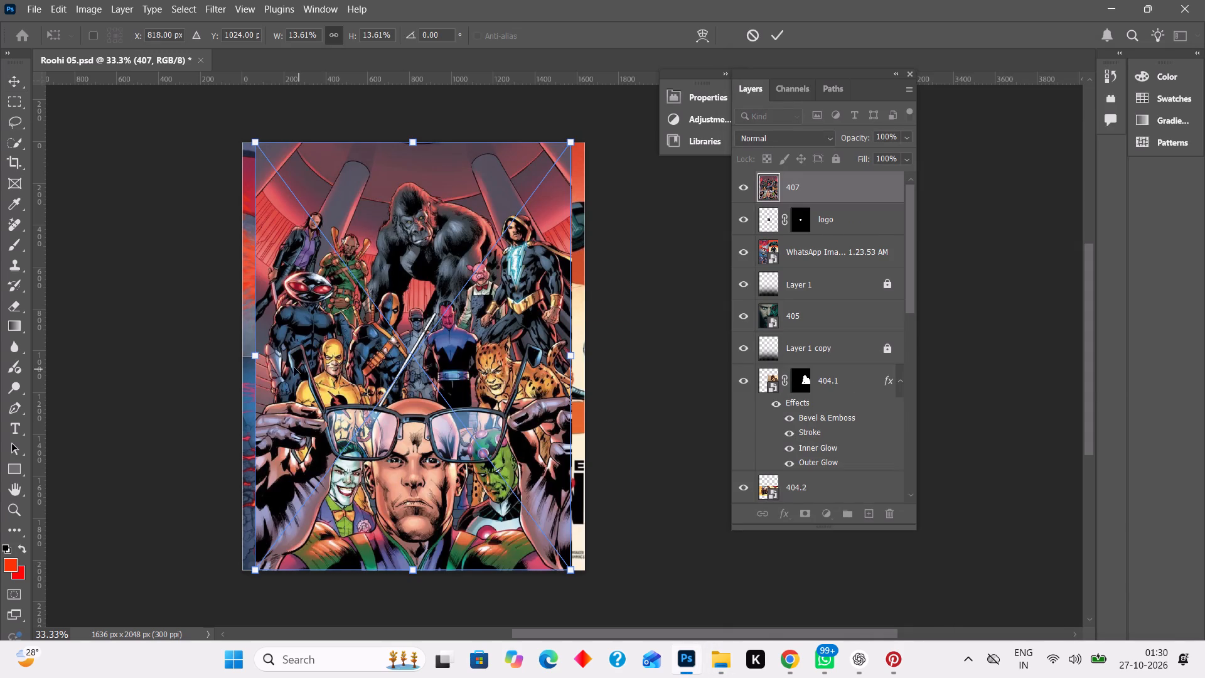
Scale the placed 407 image to 14.74% so it spans the full canvas width, and commit the transform.
drag(253, 355, 245, 353)
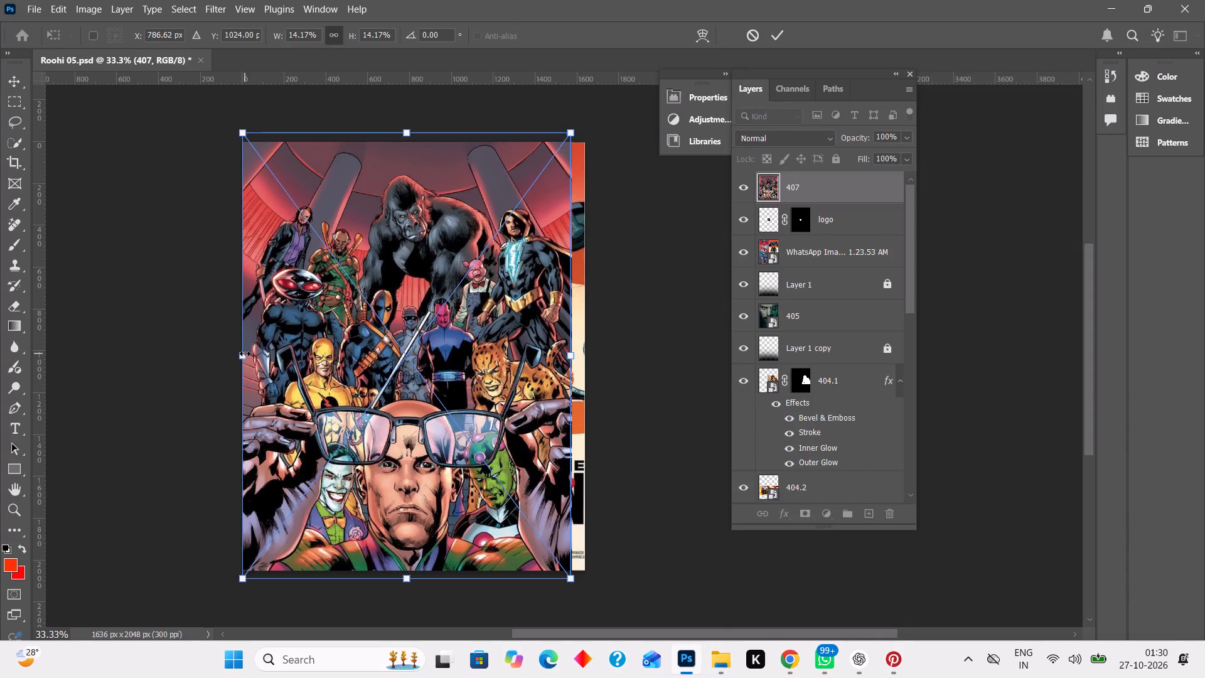
drag(570, 358, 575, 358)
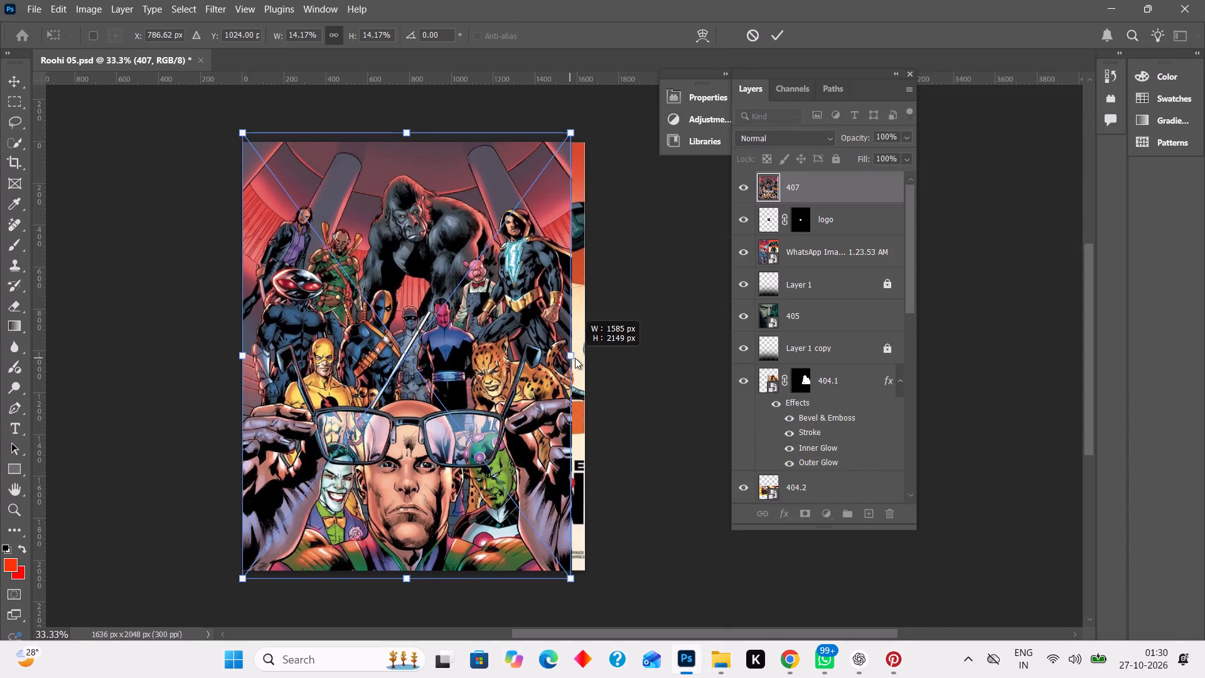
drag(575, 358, 584, 358)
click(652, 320)
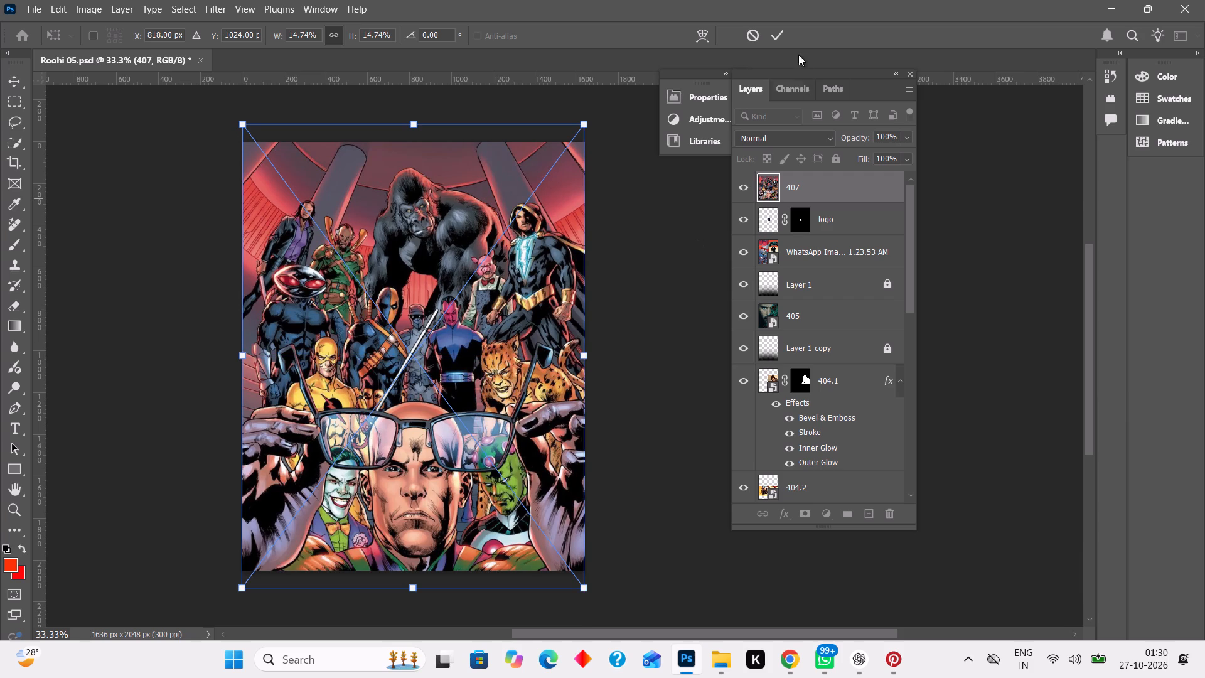
click(781, 38)
click(669, 267)
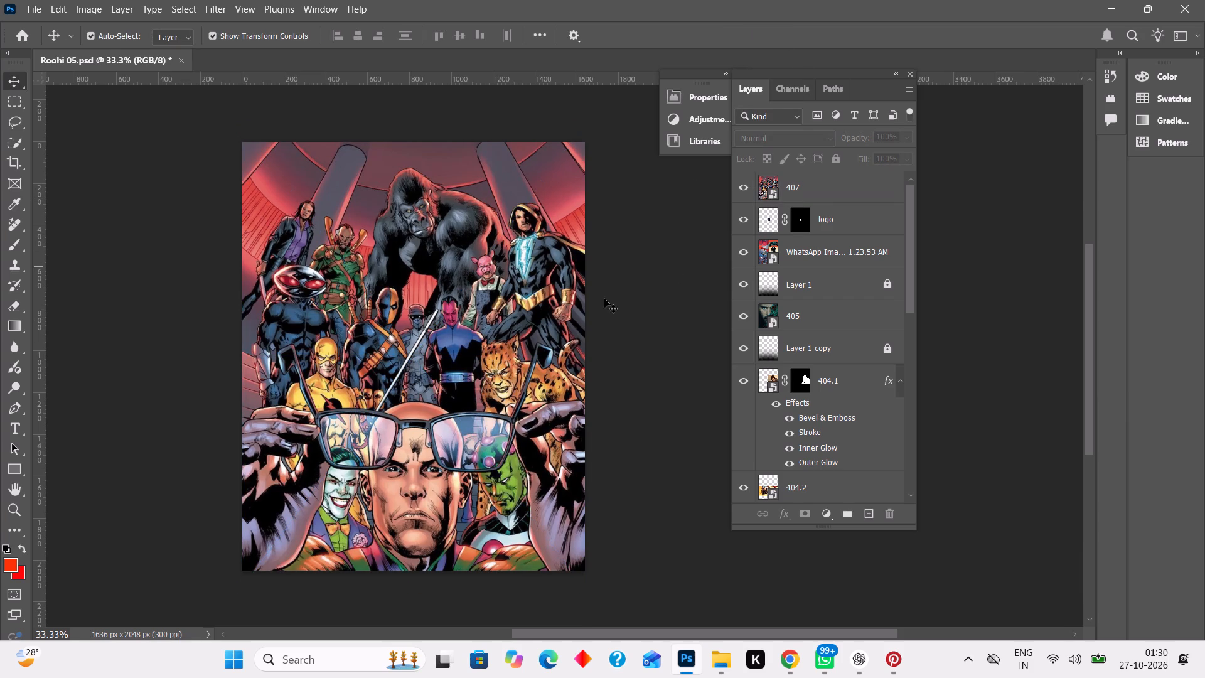
Nudge the 407 image straight up until its bottom edge is about level with the canvas's bottom edge.
click(486, 296)
key(Up)
key(Up)
key(Up)
key(Up)
key(Up)
key(Up)
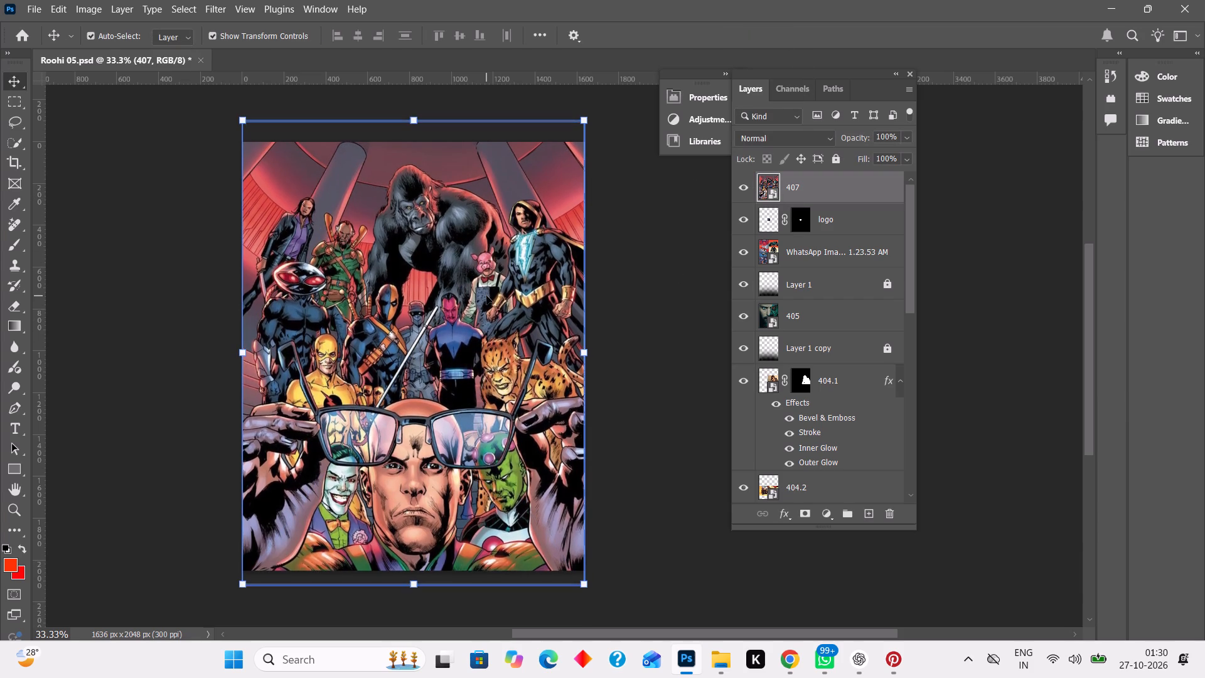
key(Up)
key(Up)
key(Up)
key(Up)
key(Up)
key(Up)
key(Up)
key(Up)
key(Up)
key(Up)
key(Up)
key(Up)
key(Up)
key(Up)
key(Up)
key(Up)
key(Up)
key(Up)
key(Up)
key(Up)
key(Up)
key(Up)
key(Up)
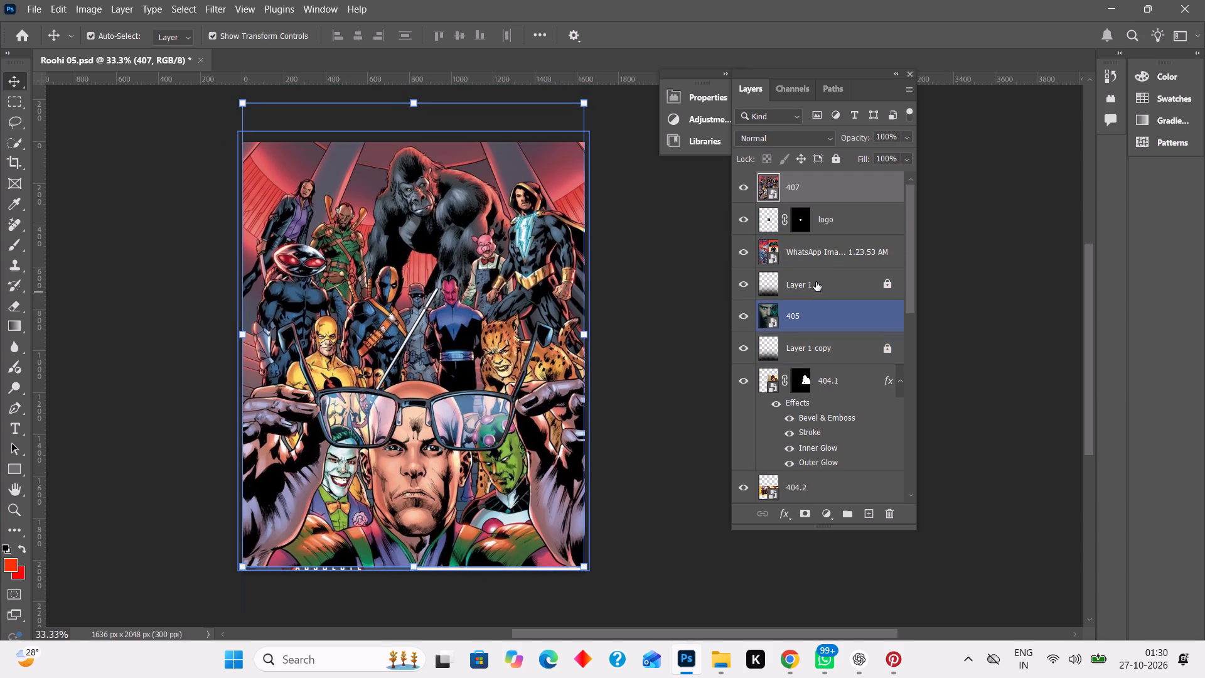
Move the dark gradient Layer 1 to the top of the layer stack, above 407.
drag(816, 282, 807, 176)
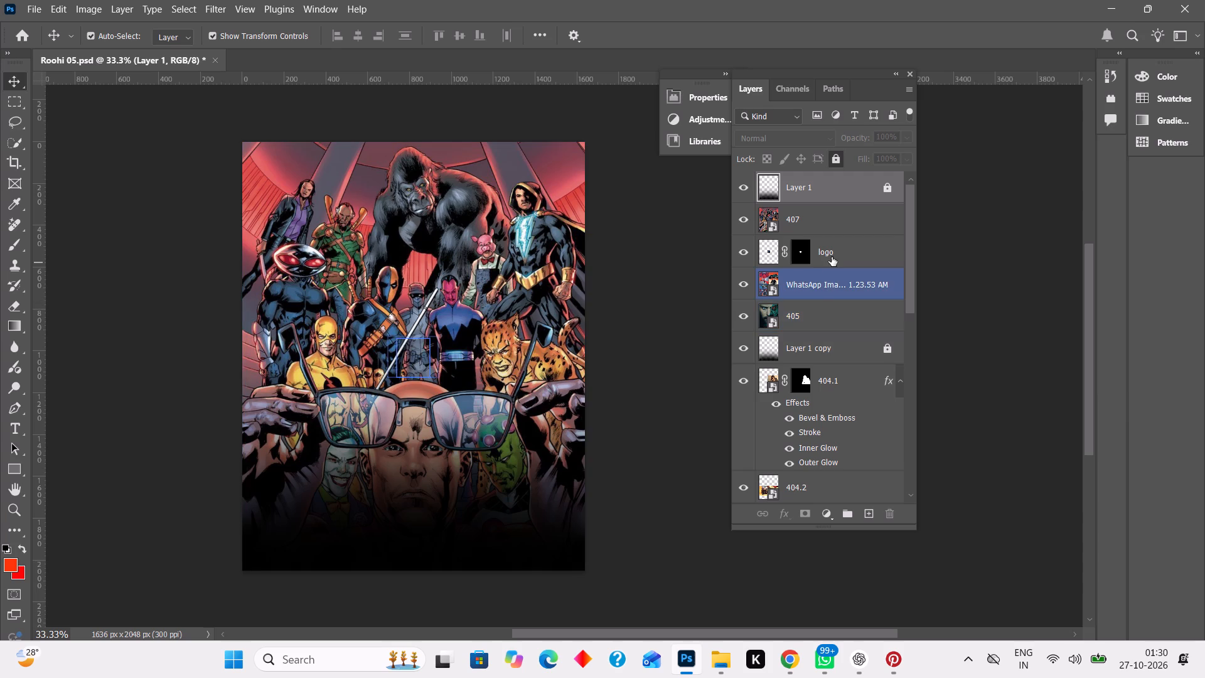
Look through the layer stack for the headline text layer.
scroll(838, 349, down, 2)
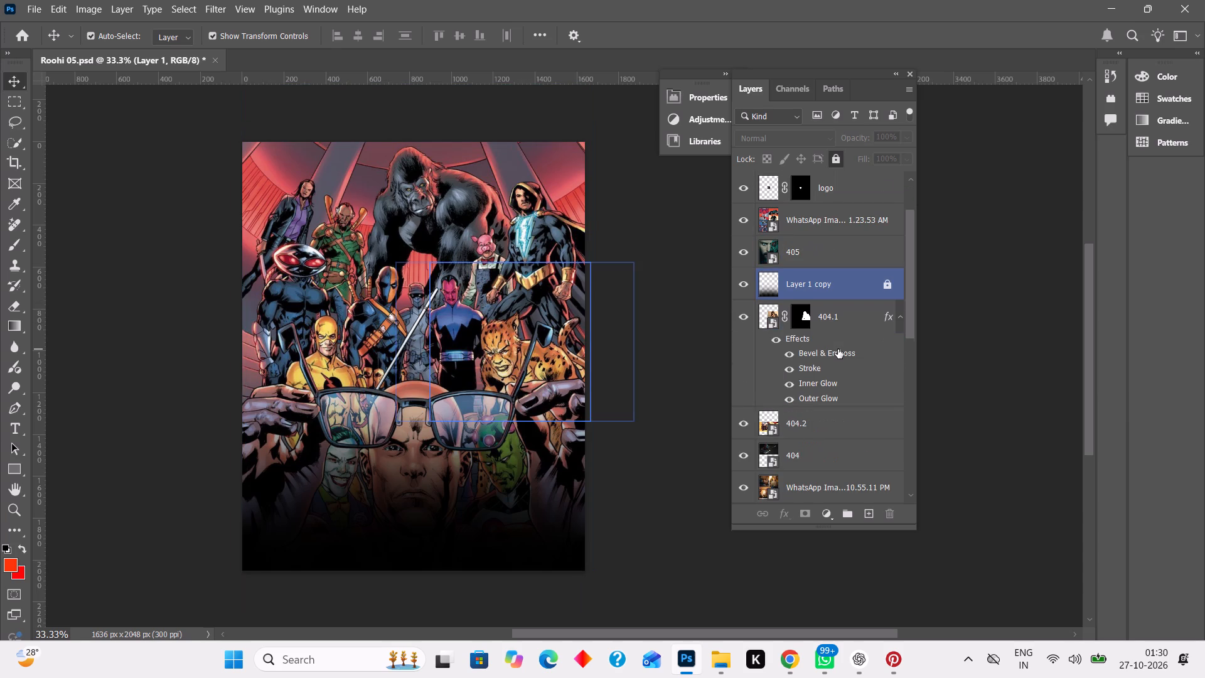
scroll(838, 349, down, 3)
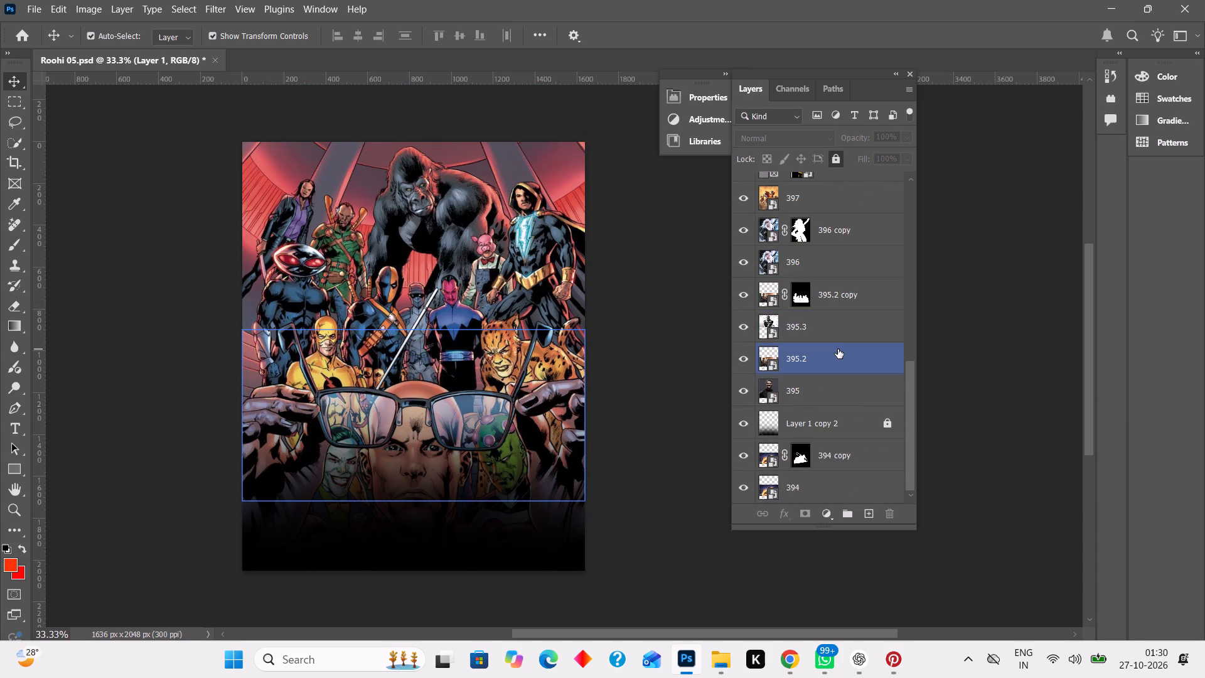
scroll(838, 349, down, 1)
scroll(838, 349, up, 7)
scroll(838, 349, down, 6)
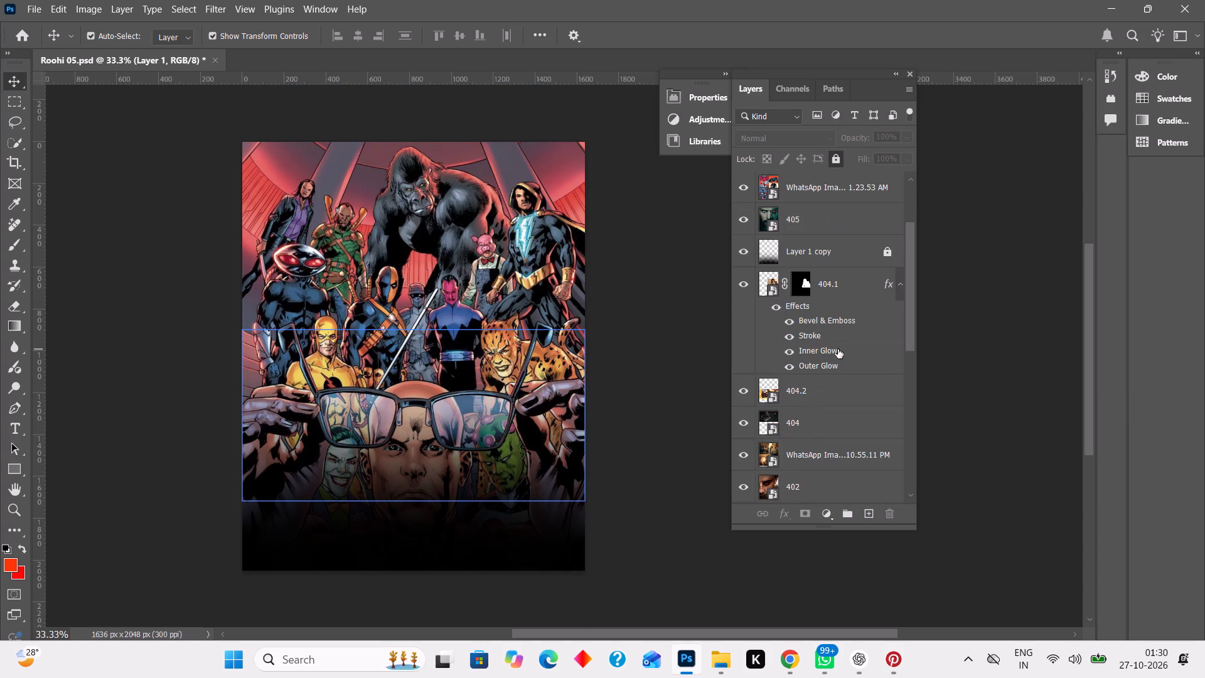
scroll(838, 349, down, 8)
scroll(838, 349, up, 6)
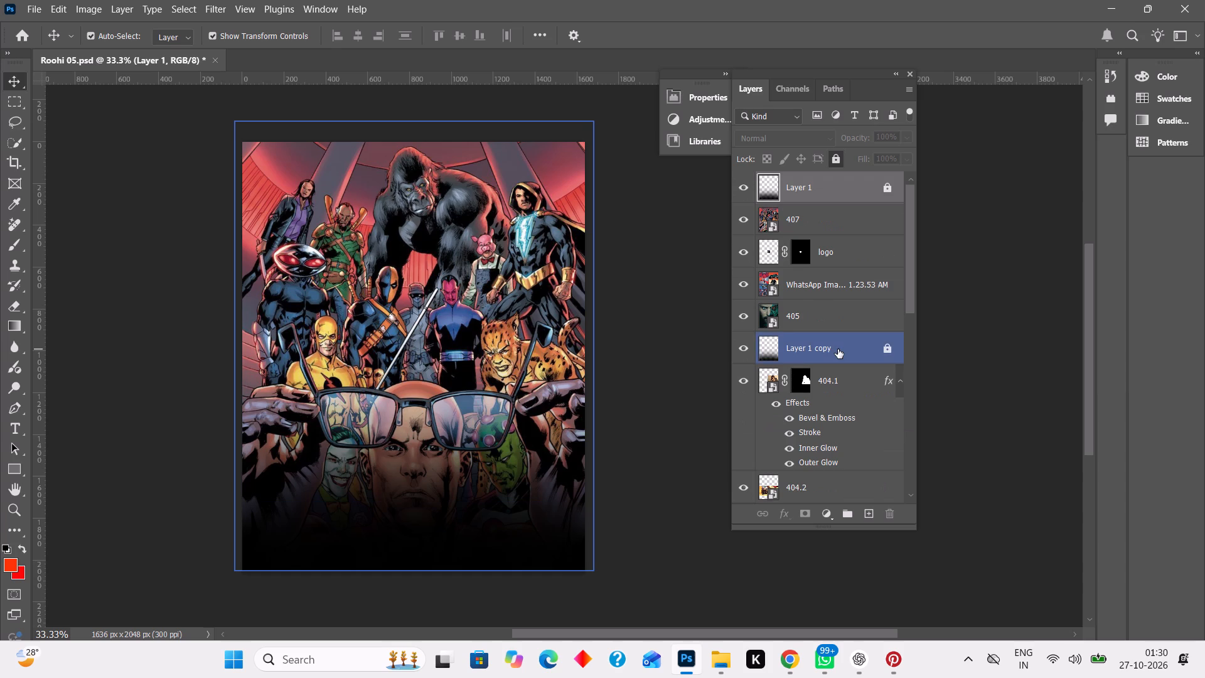
Undo the layer reordering, the 407 placement and the earlier edits, back through the removal of the Sony Pictures headline text layer.
key(ctrl+z)
key(ctrl+z)
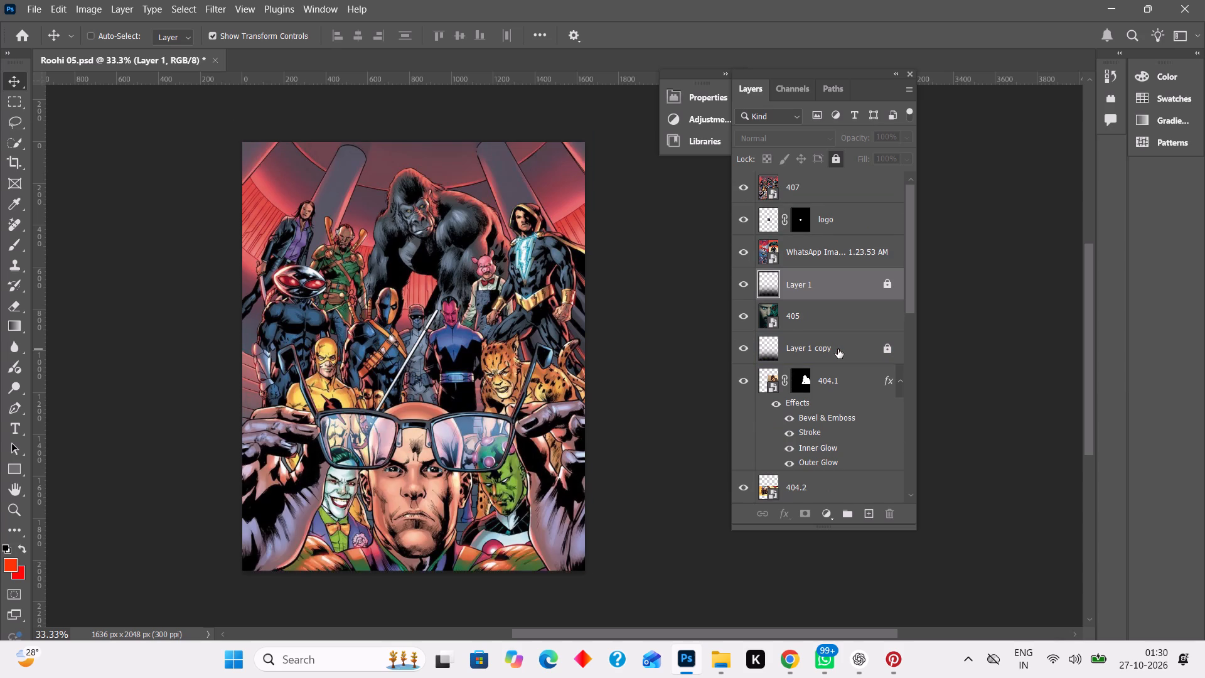
key(ctrl+z)
key(ctrl+z)
key(ctrl+z)
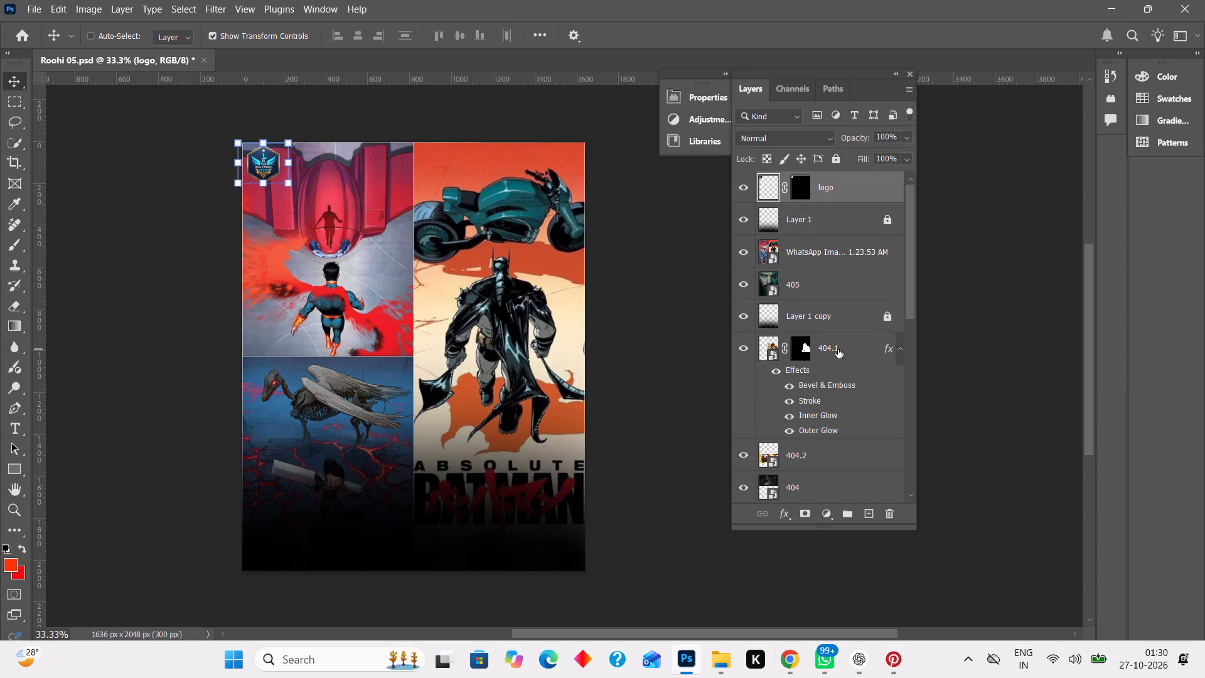
key(ctrl+z)
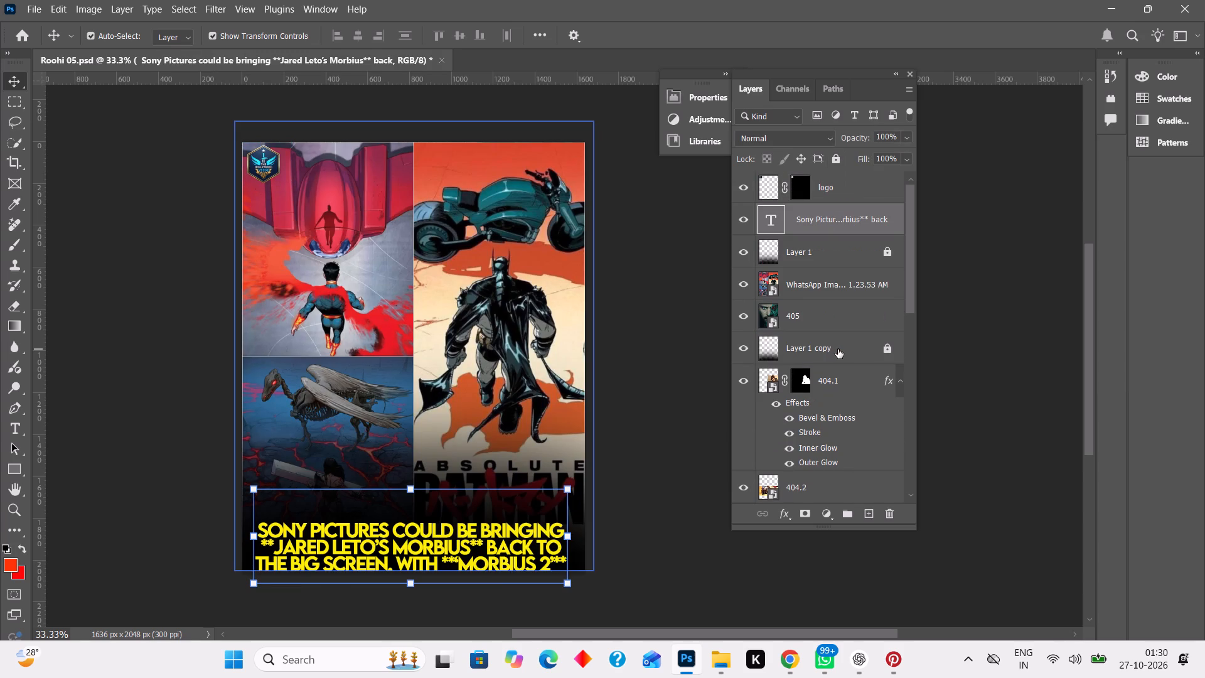
click(689, 313)
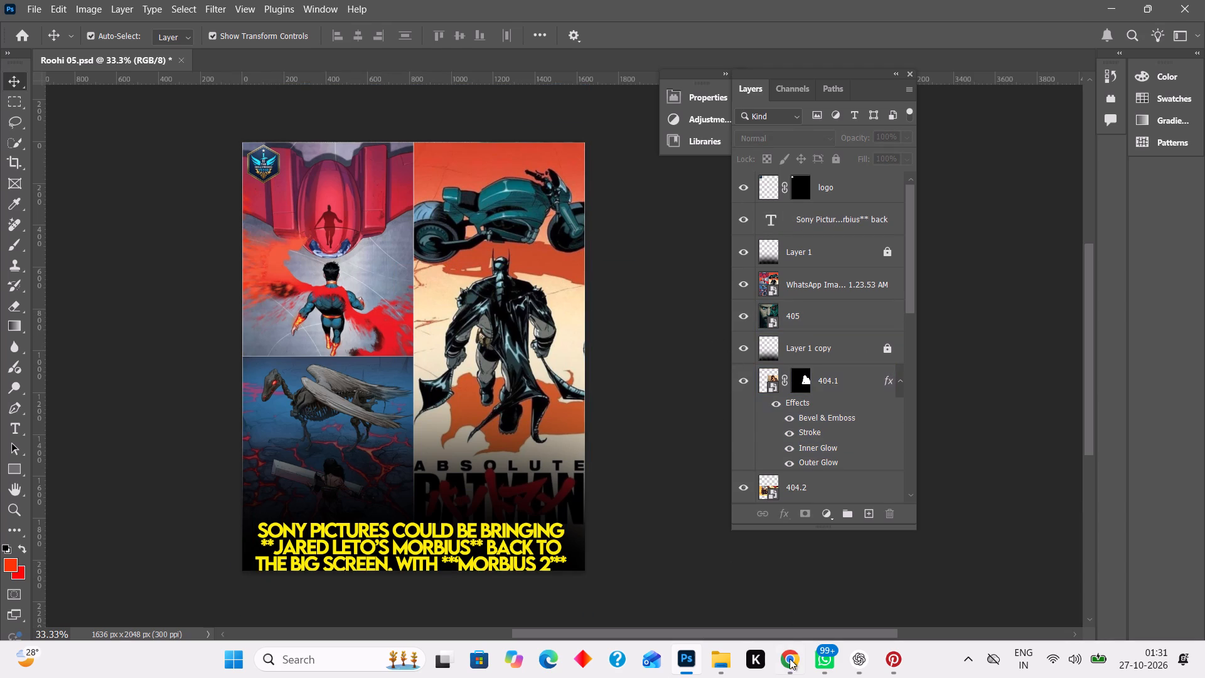
Place image 407 from the z - Copy folder again and scale it to 14.74% so it spans the full canvas width.
click(719, 654)
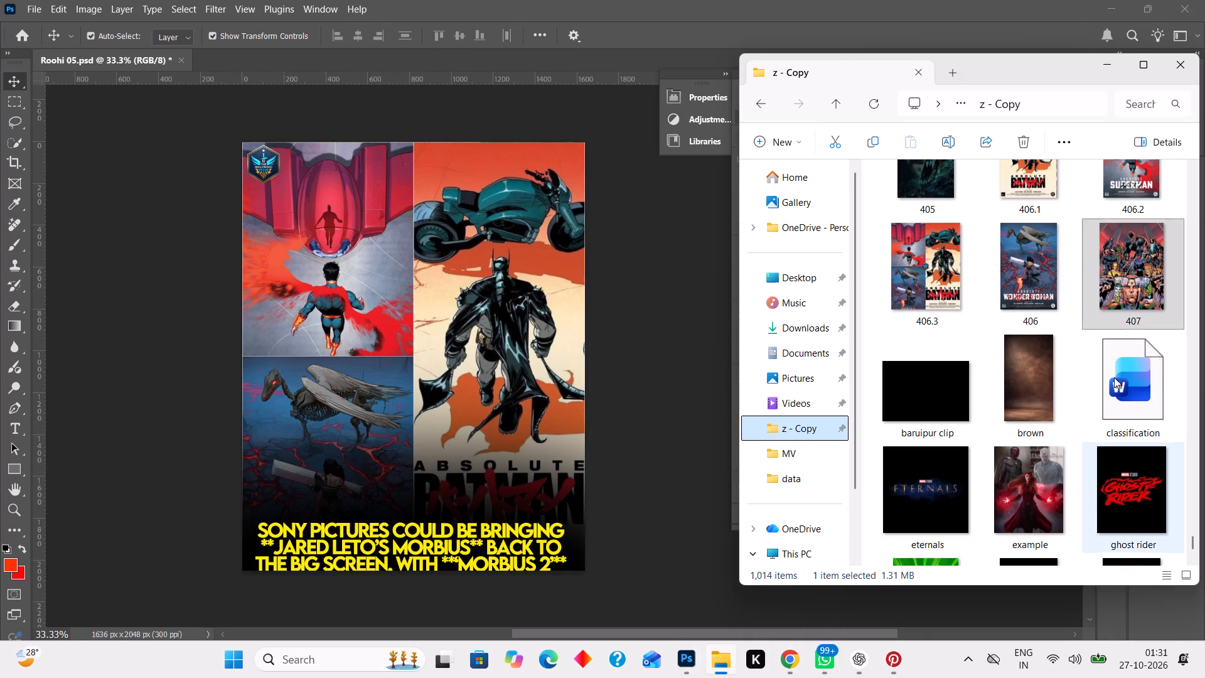
drag(1136, 276, 472, 352)
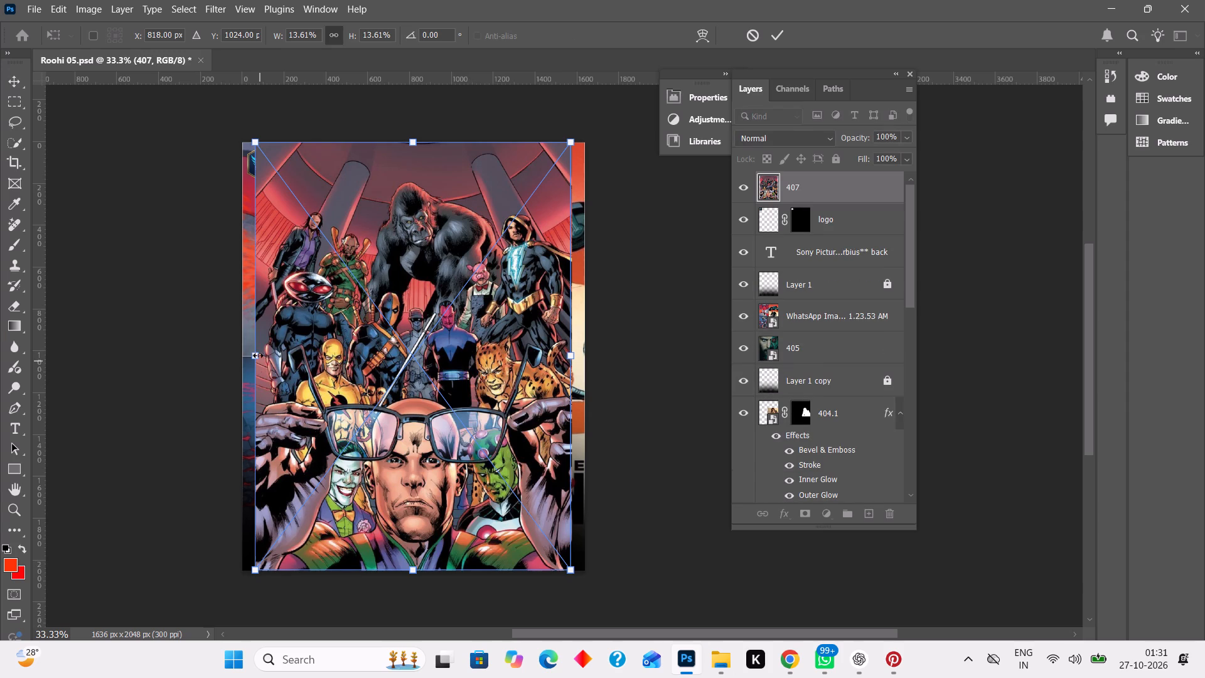
drag(256, 357, 245, 358)
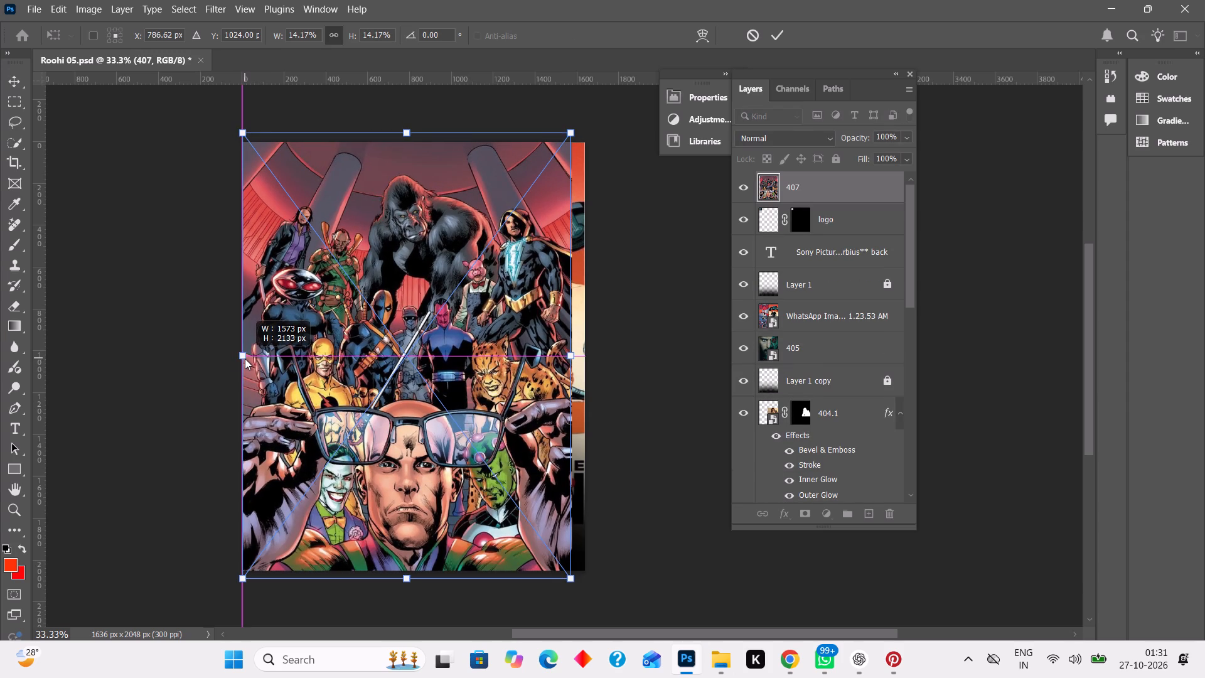
drag(245, 358, 245, 359)
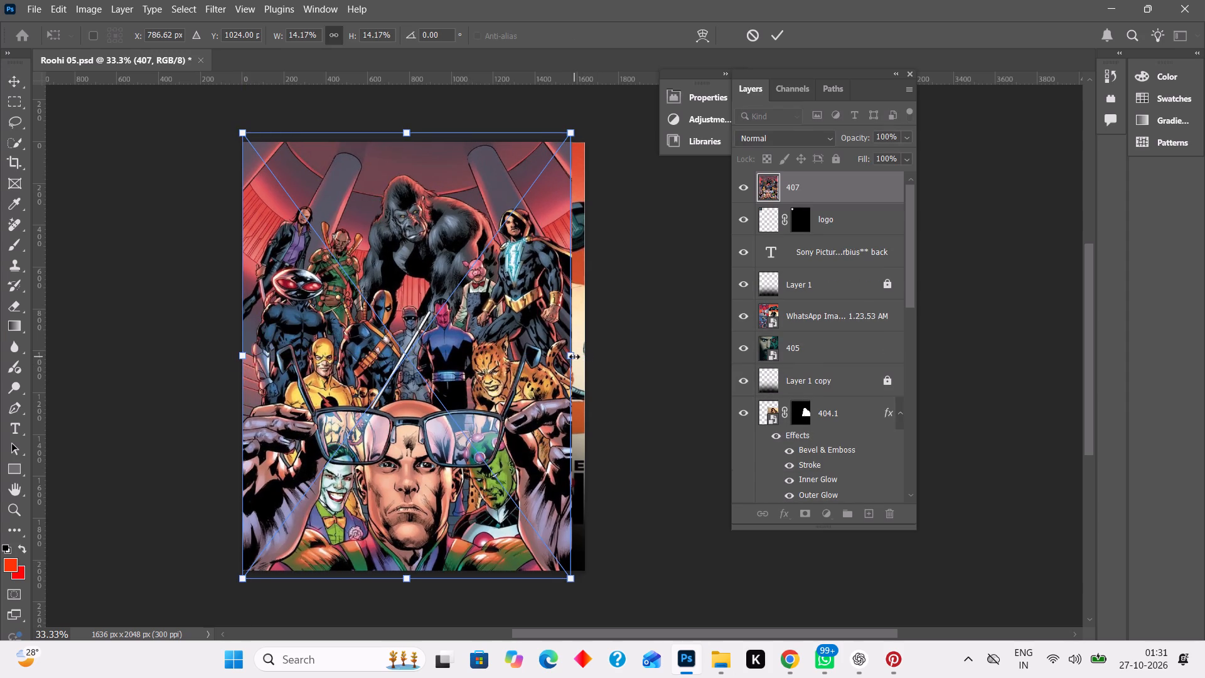
drag(574, 357, 589, 357)
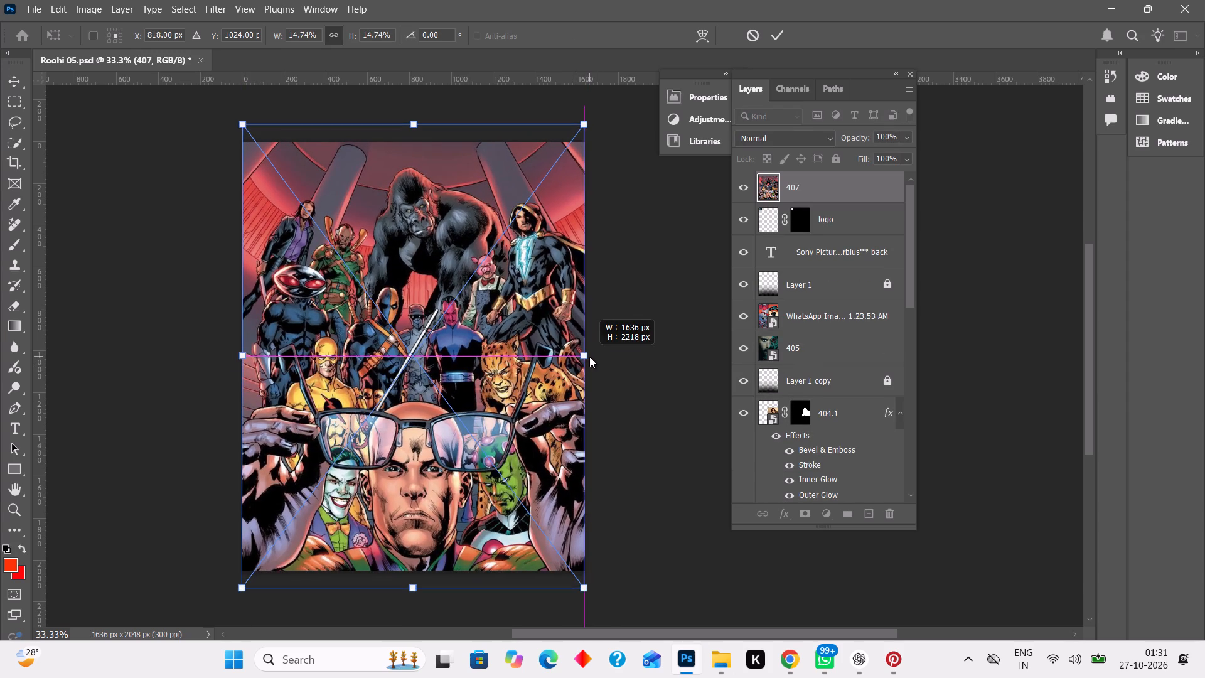
drag(589, 357, 589, 357)
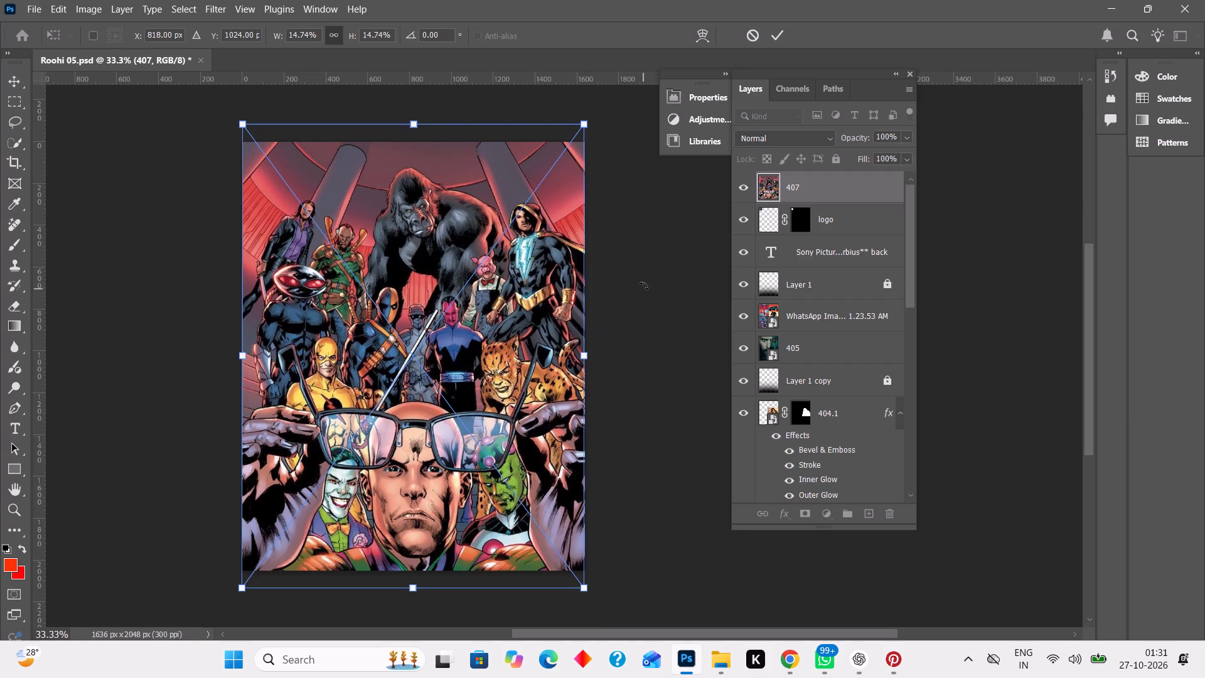
Reorder the layers from the top as headline text, dark gradient Layer 1, logo and 407.
drag(817, 252, 817, 230)
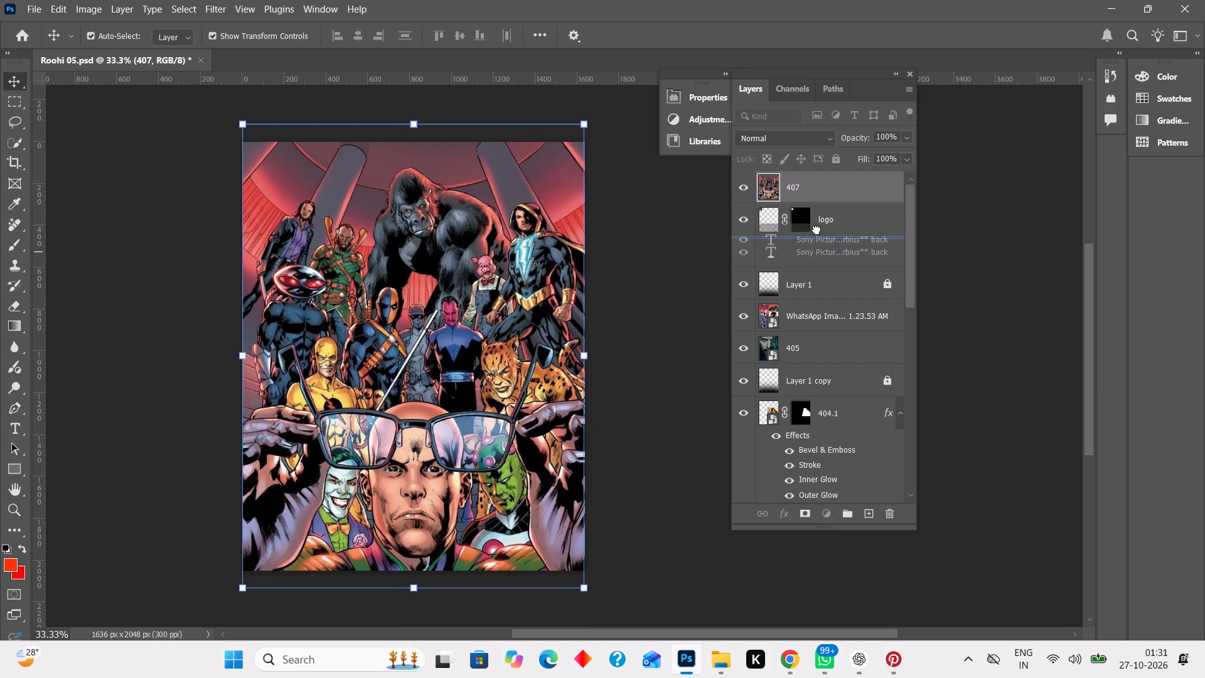
drag(817, 230, 813, 191)
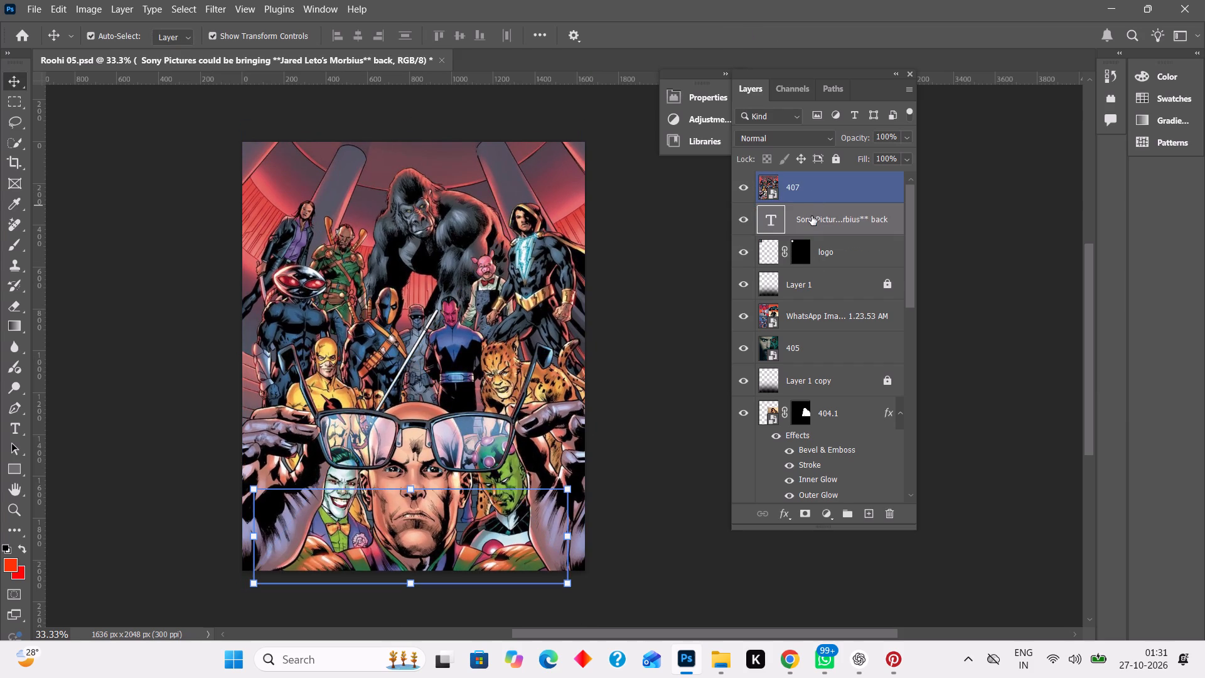
drag(811, 216, 804, 178)
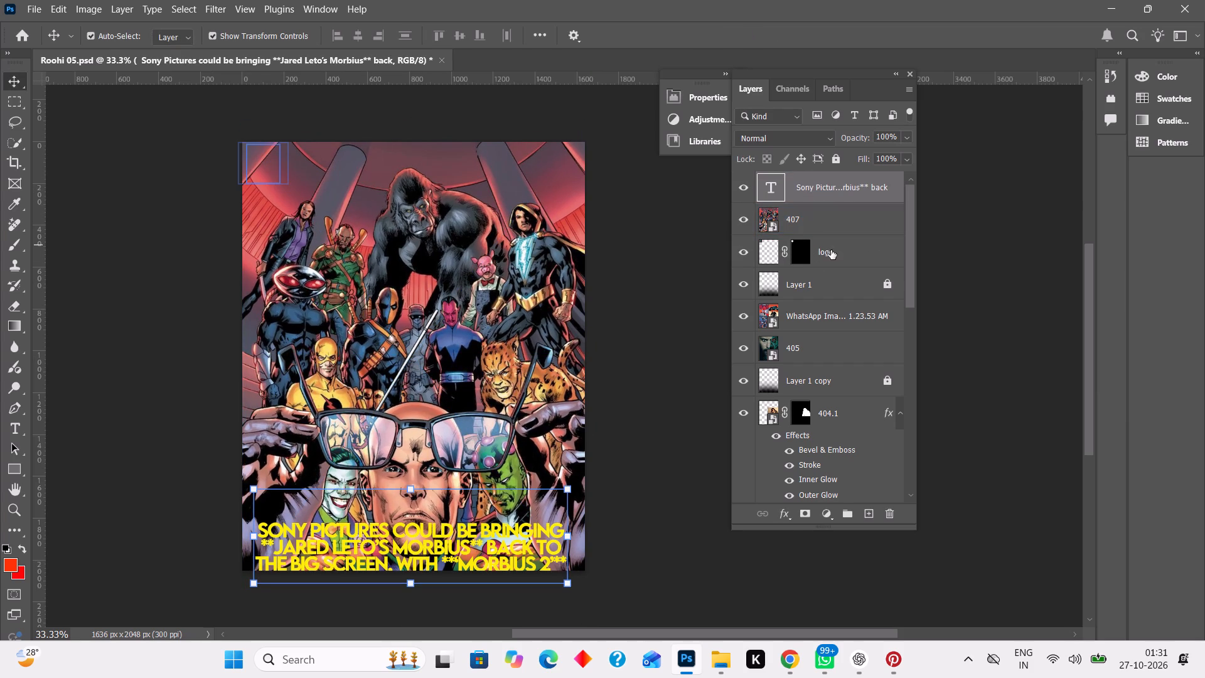
drag(811, 287, 800, 217)
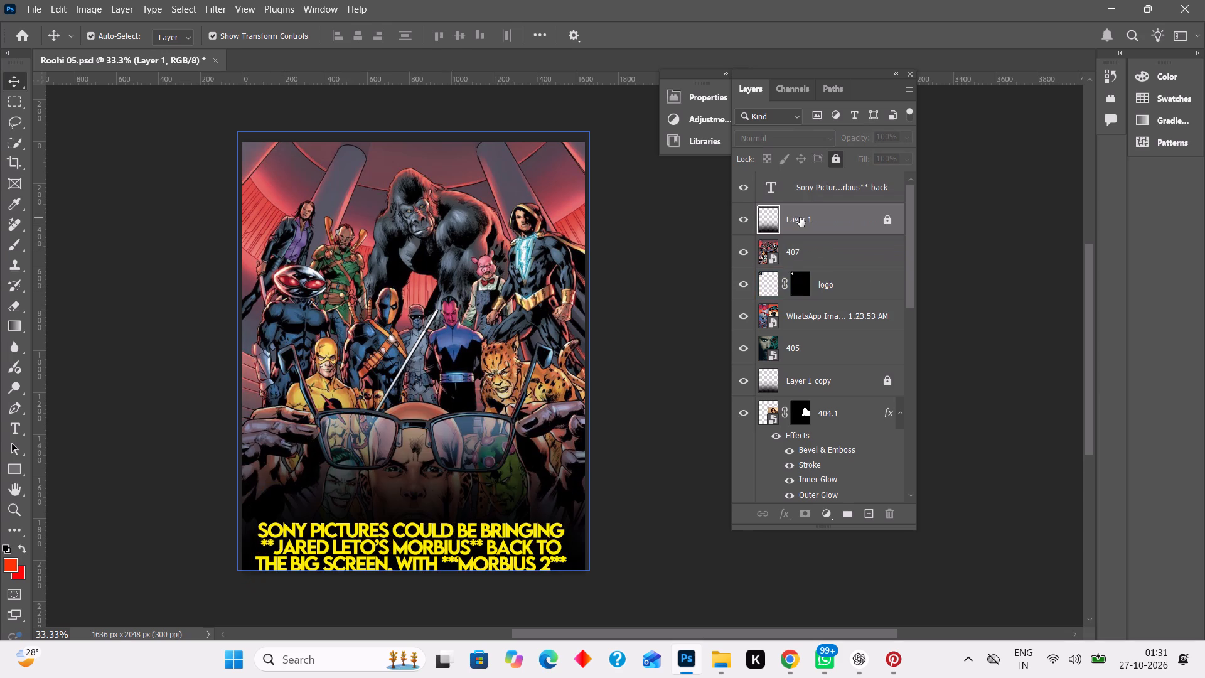
drag(837, 281, 839, 236)
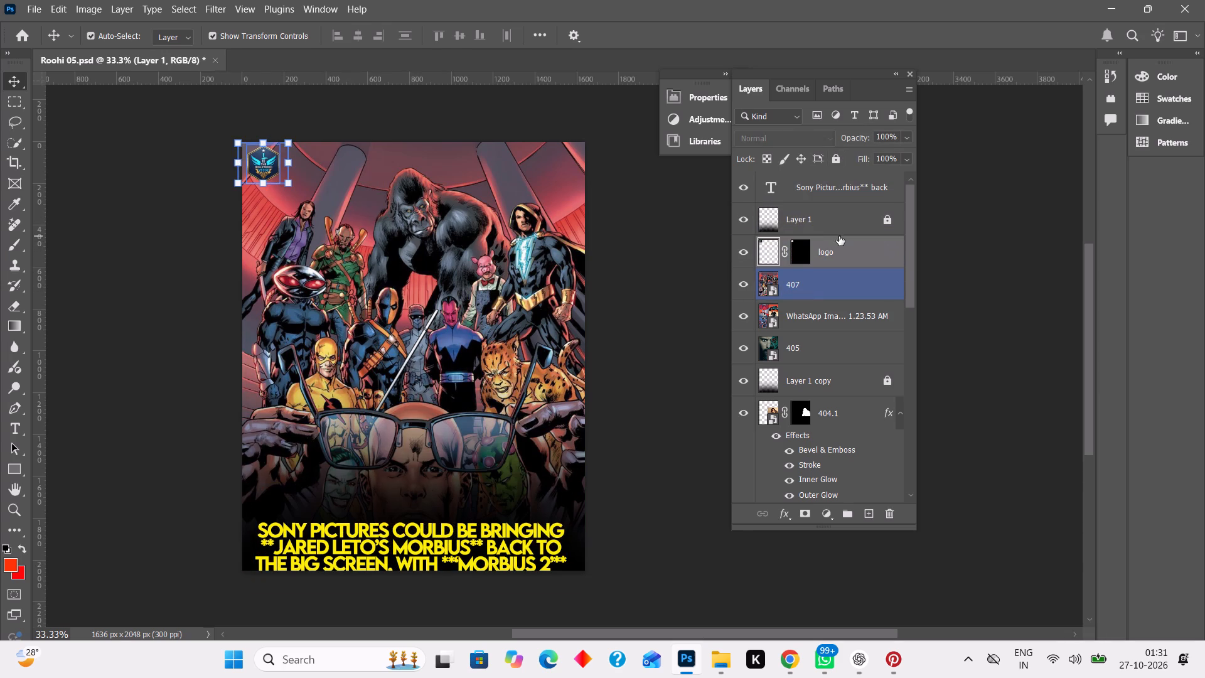
click(975, 309)
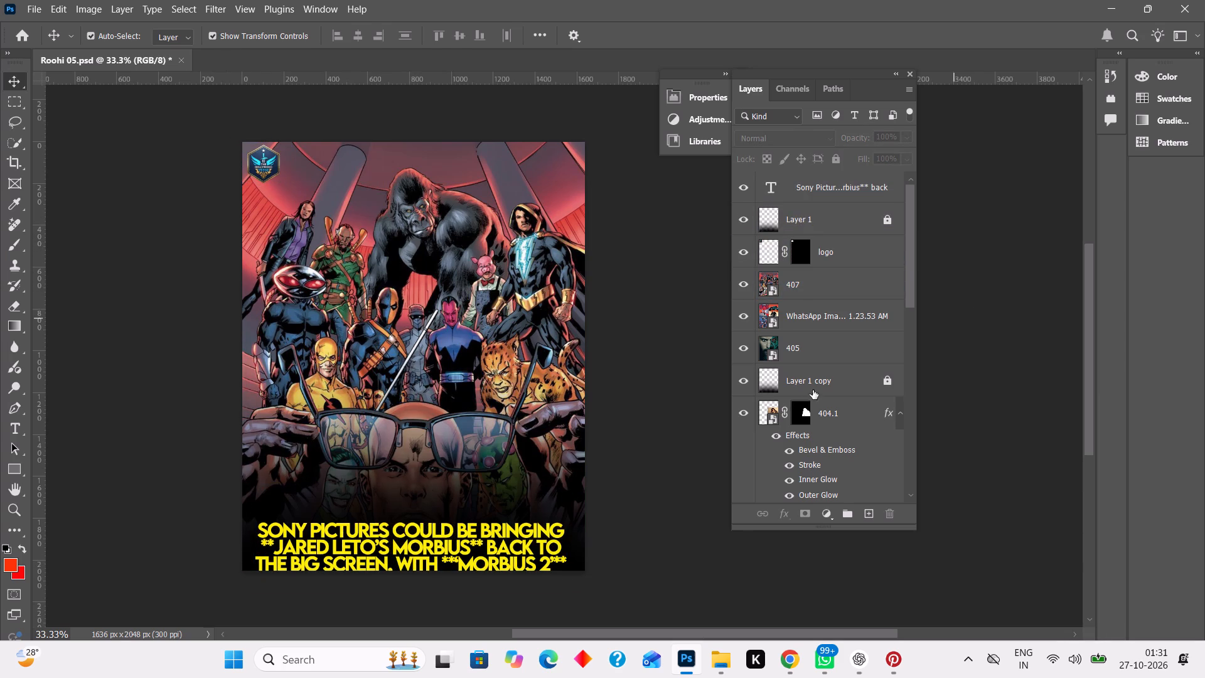
Replace the headline with the copied text "James Gunn reportedly confirmed that DC villains will receive the same level of importance as heroes.".
double_click(481, 544)
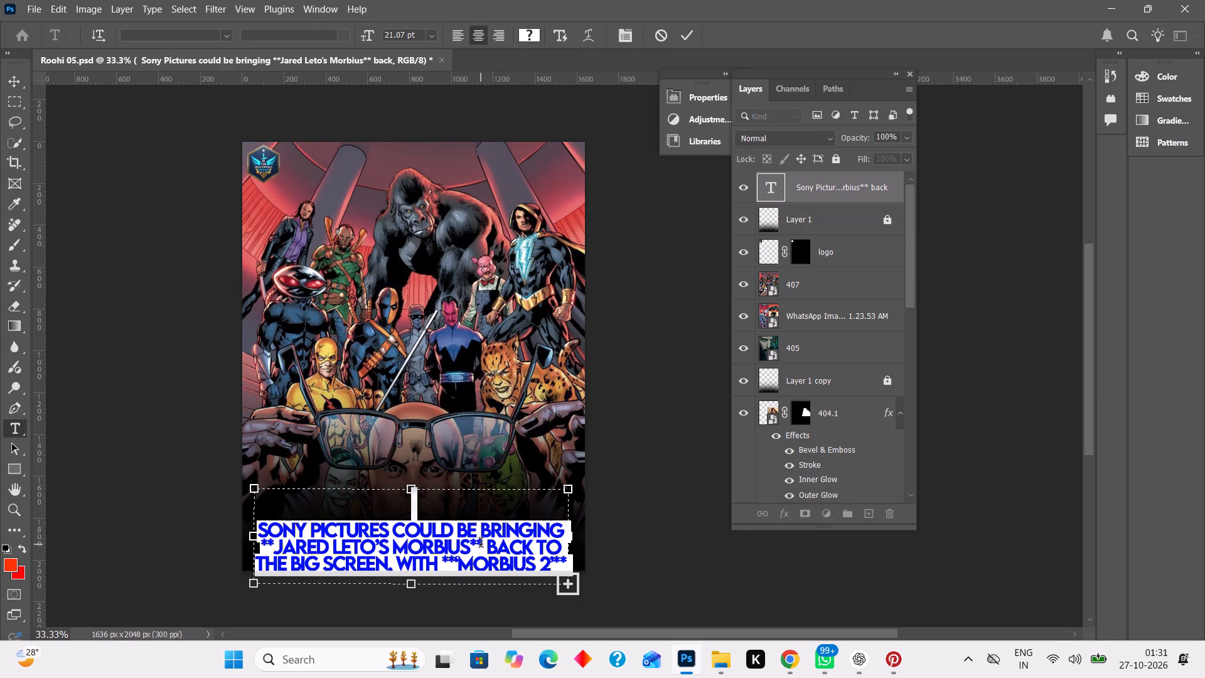
key(BackSpace)
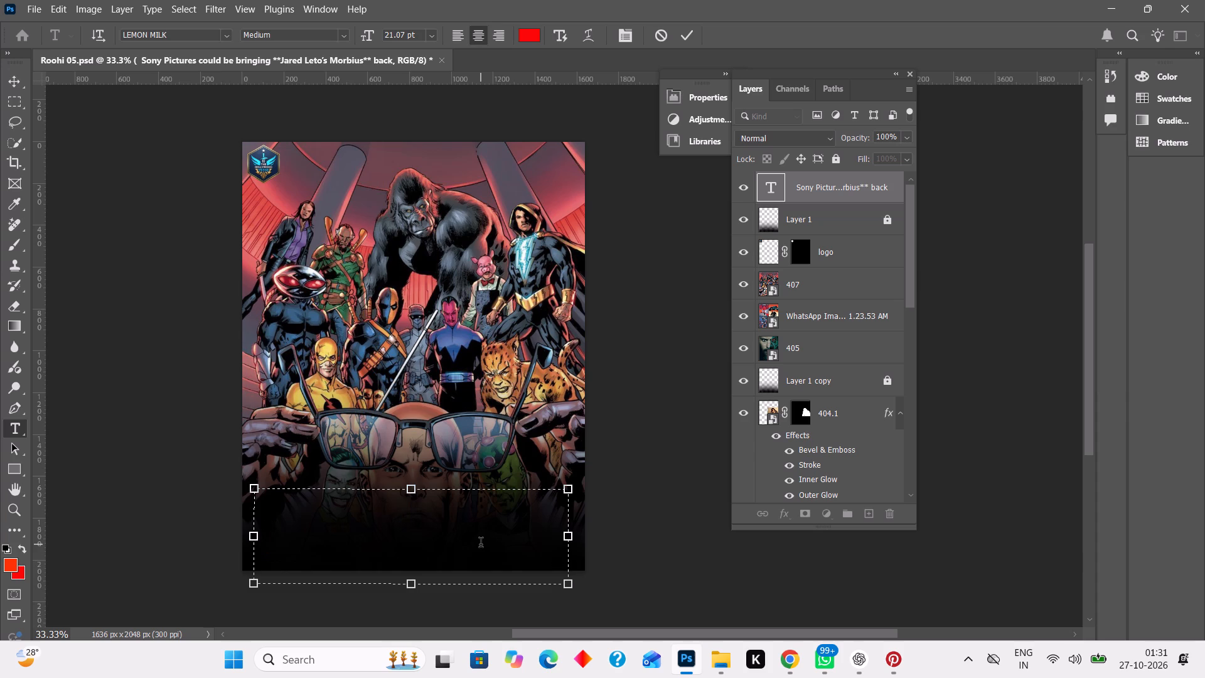
key(ctrl+v)
click(660, 556)
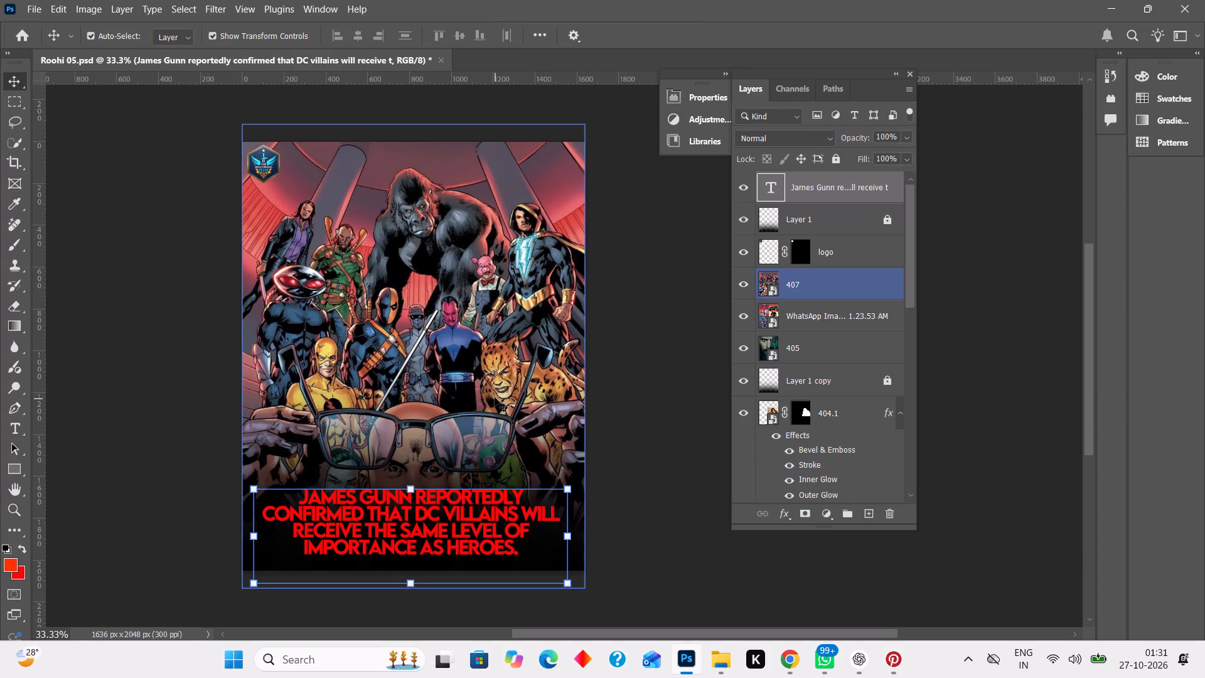
Nudge the 407 image straight up until its bottom edge is about level with the canvas's bottom edge.
click(495, 397)
key(Up)
key(Up)
key(Up)
key(Up)
key(Up)
key(Up)
key(Up)
key(Up)
key(Up)
key(Up)
key(Up)
key(Up)
key(Up)
key(Up)
key(Up)
key(Up)
key(Up)
key(Up)
key(Up)
key(Up)
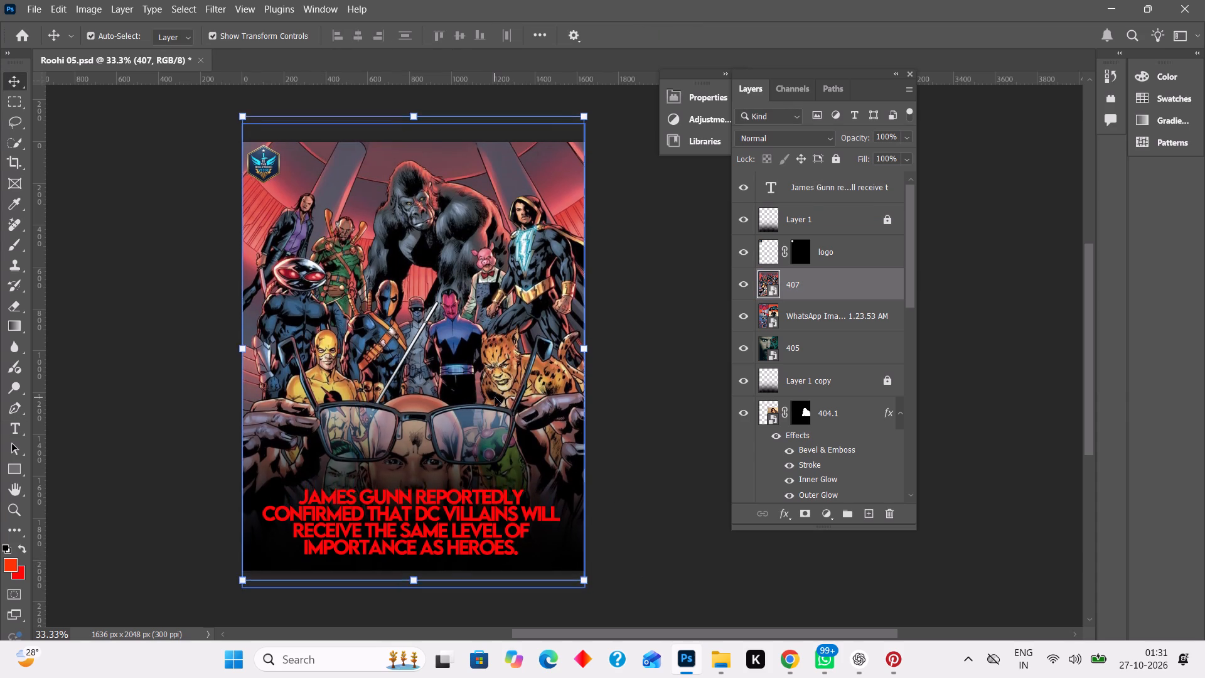
key(Up)
key(Up)
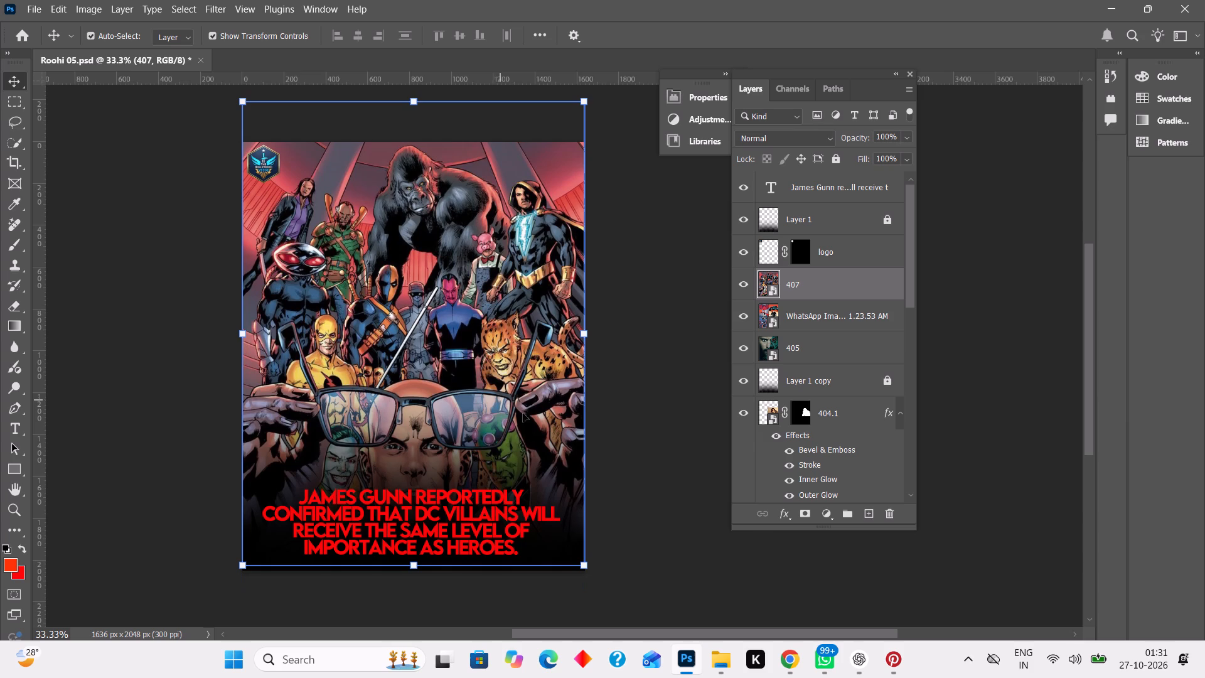
click(694, 434)
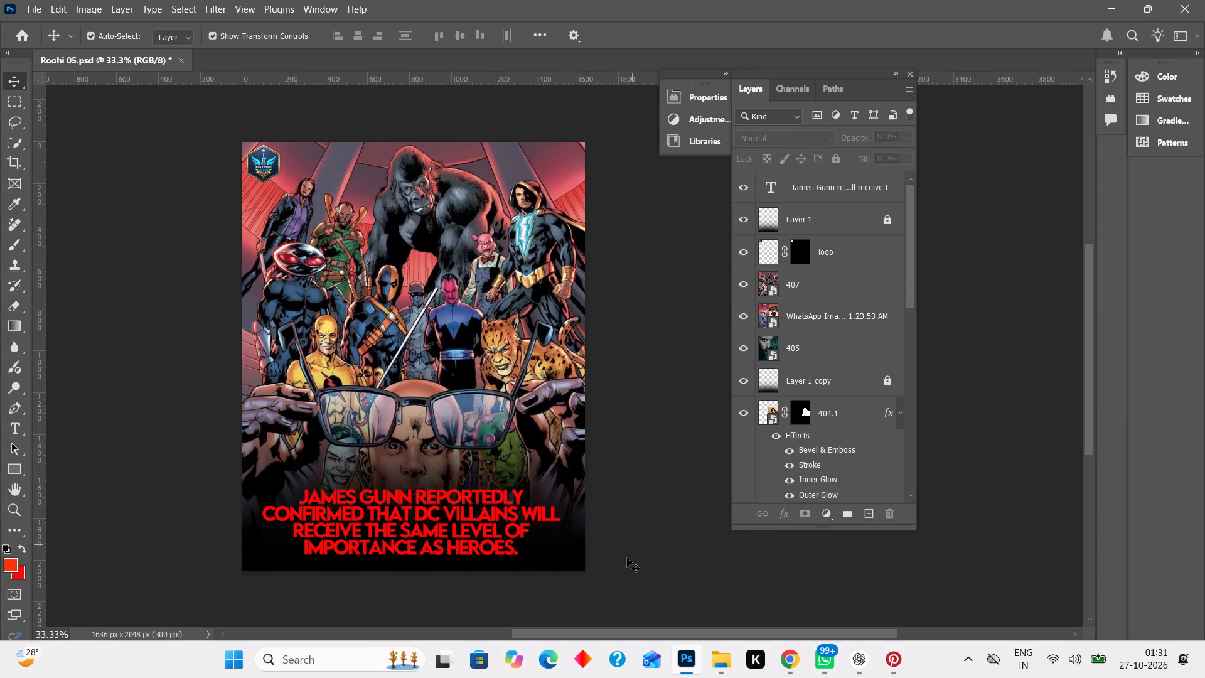
Insert a line break before "will" in the headline so the second line ends with "DC villains".
double_click(473, 532)
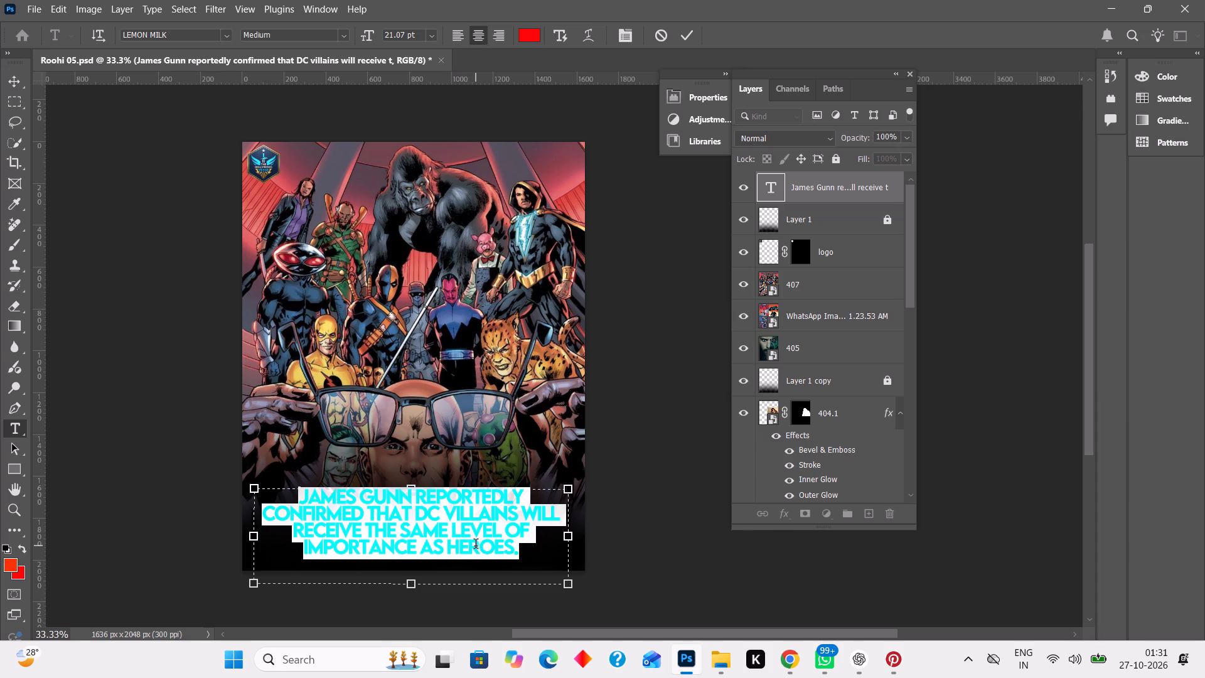
click(650, 530)
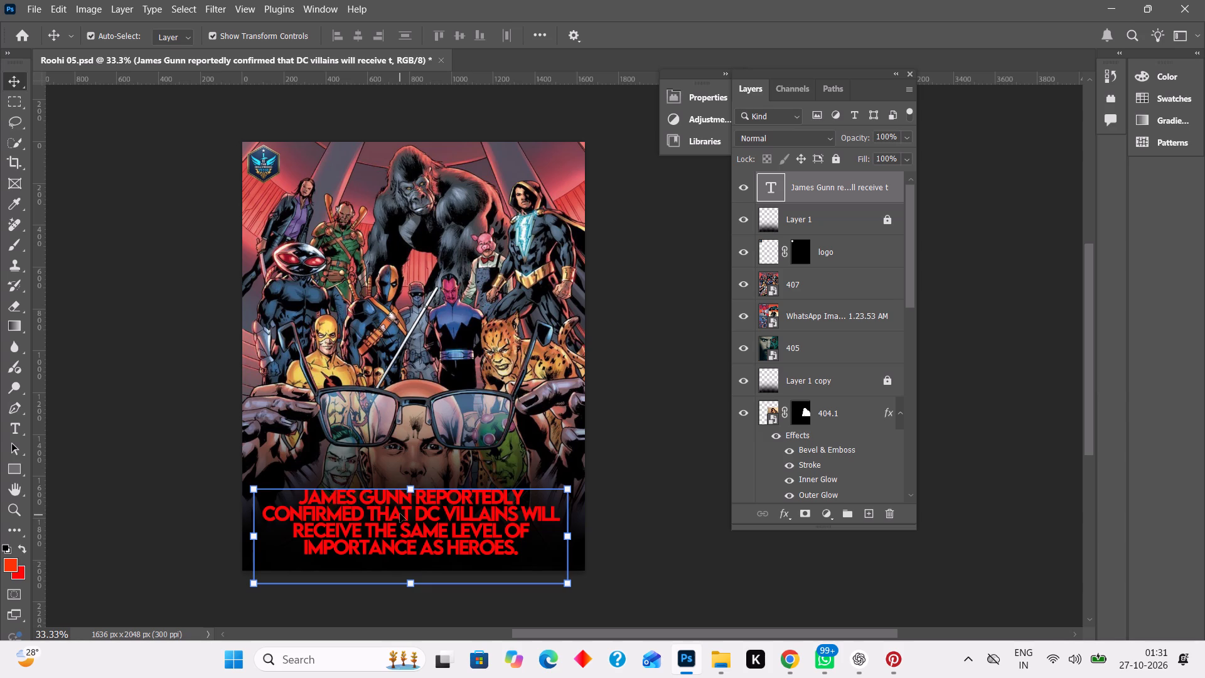
double_click(516, 510)
click(527, 516)
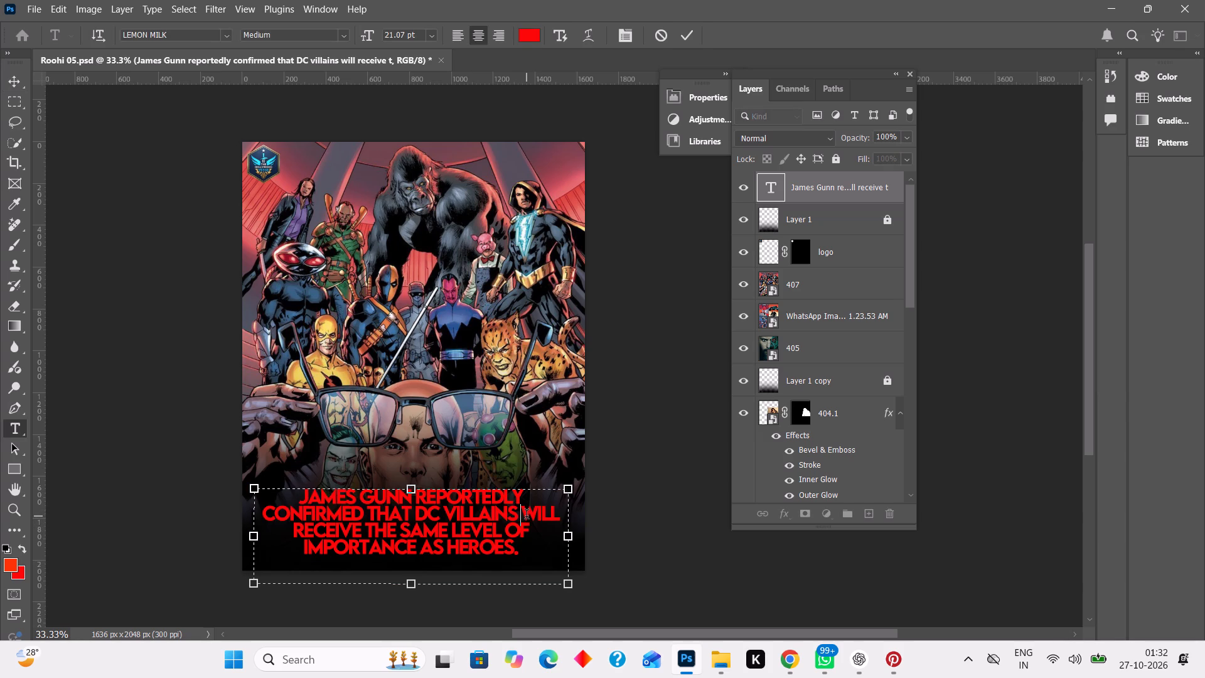
key(Return)
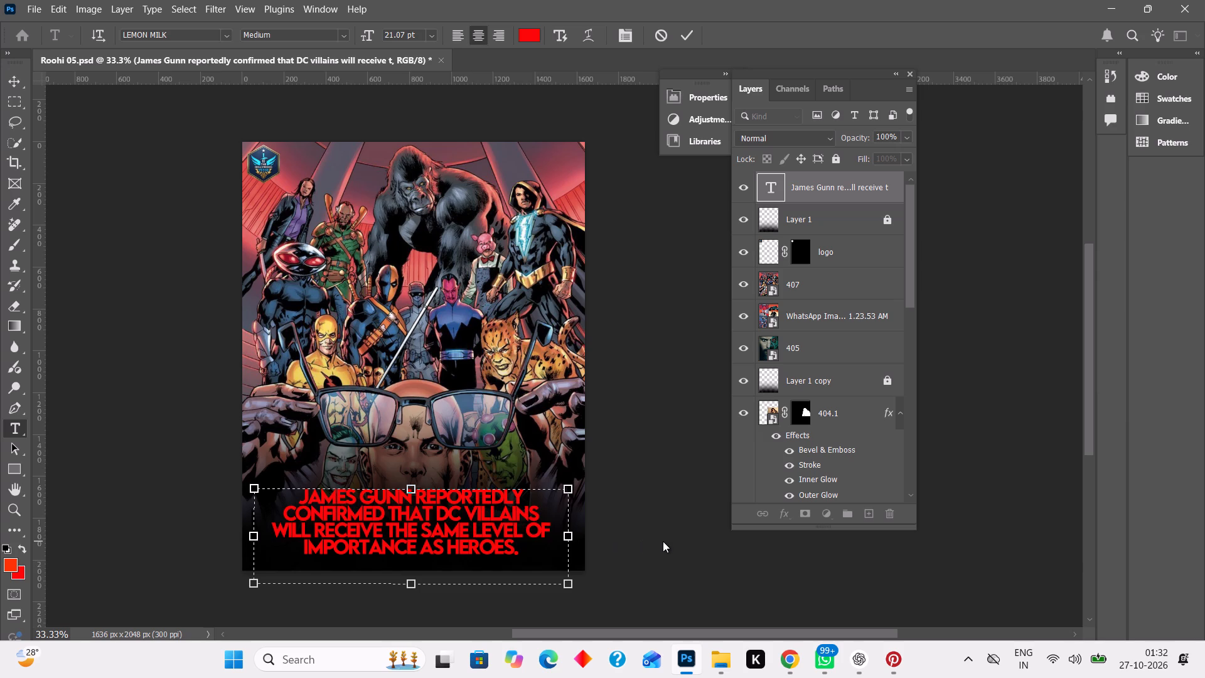
click(663, 540)
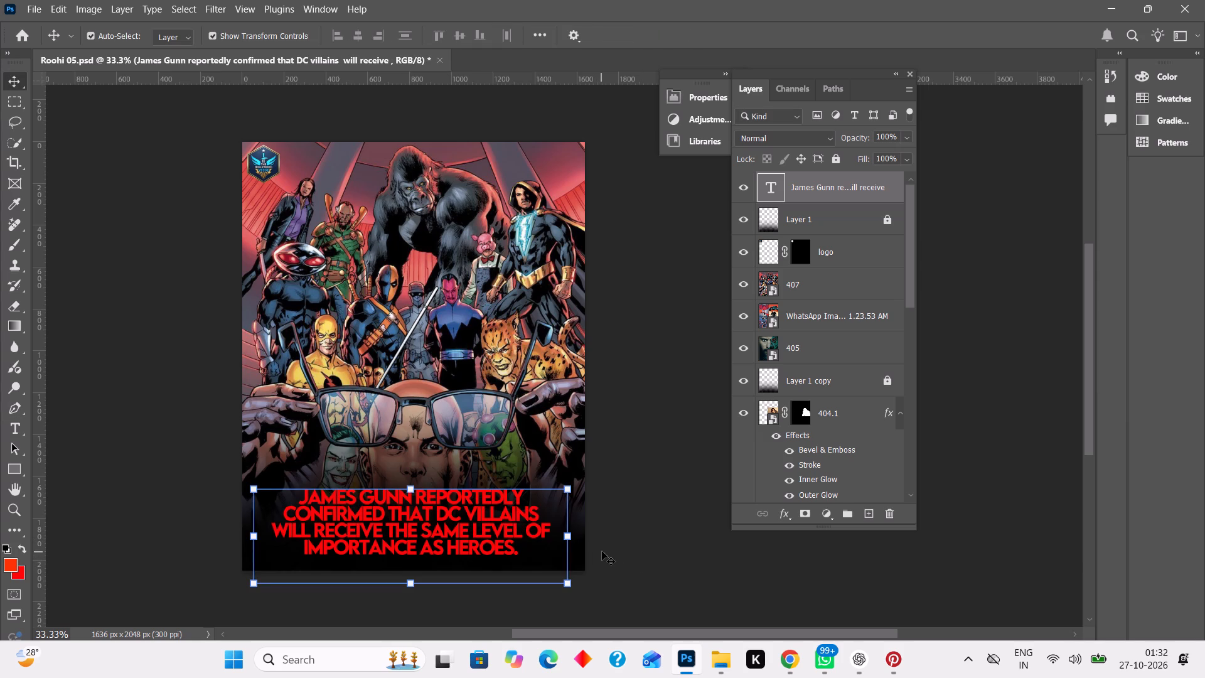
Colour the headline's first line, "James Gunn reportedly", white.
double_click(303, 501)
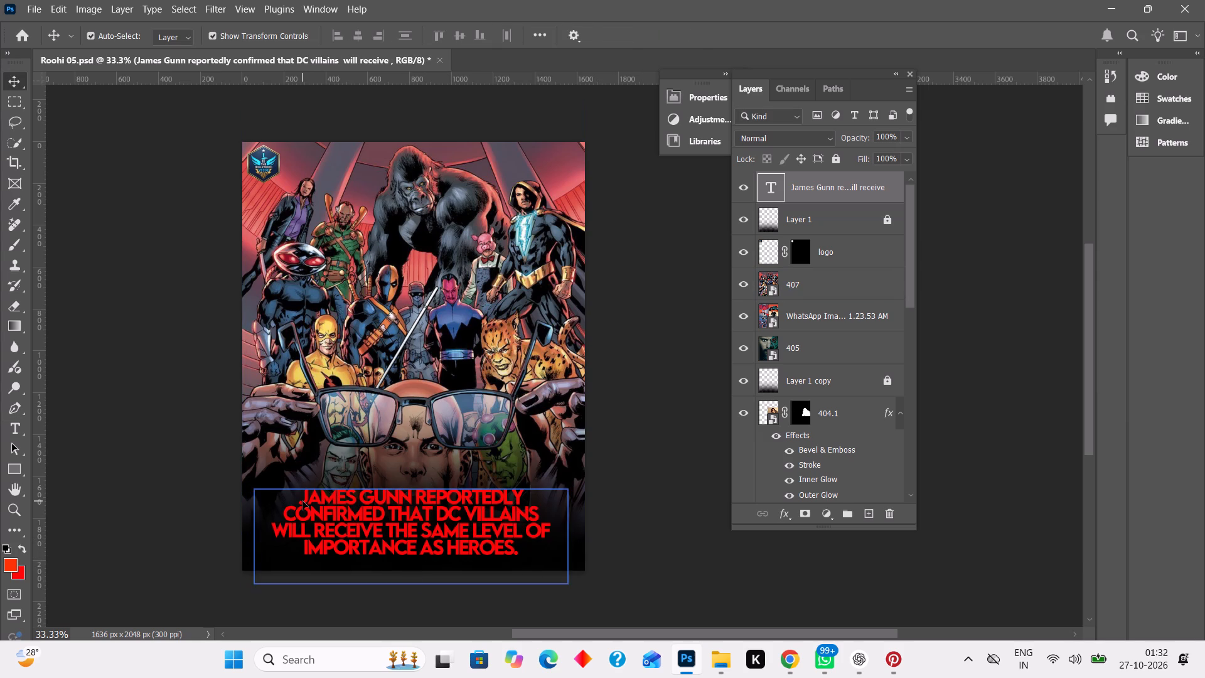
drag(303, 501, 479, 502)
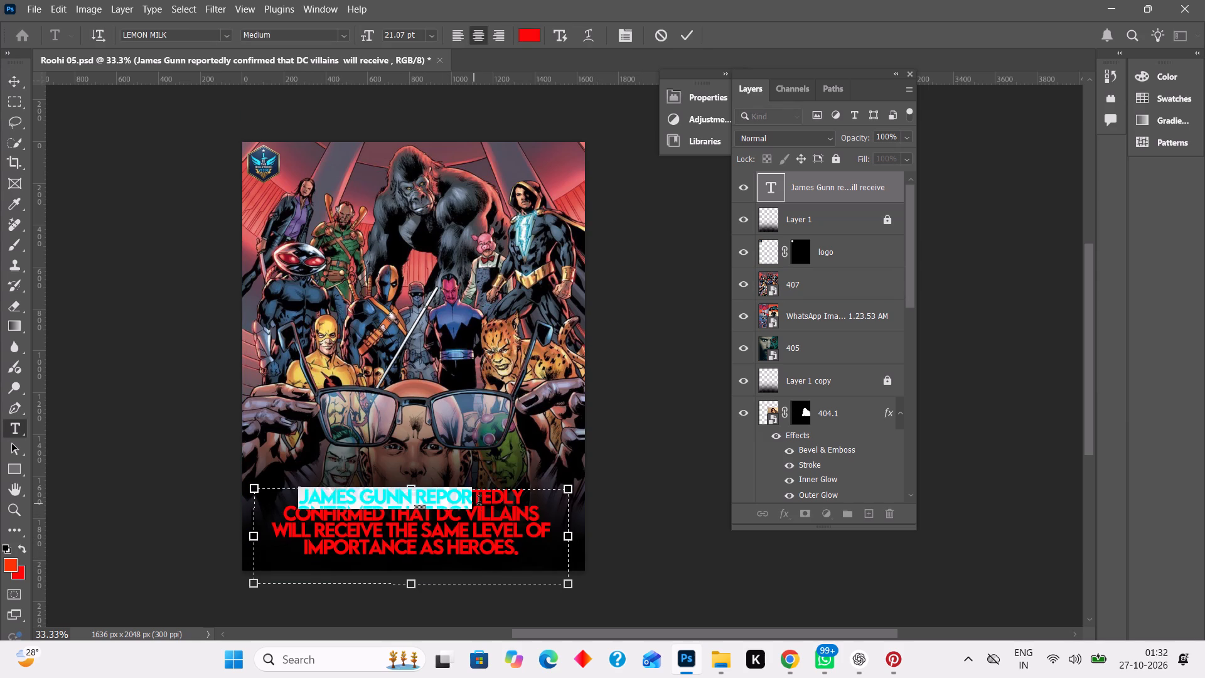
drag(479, 502, 598, 502)
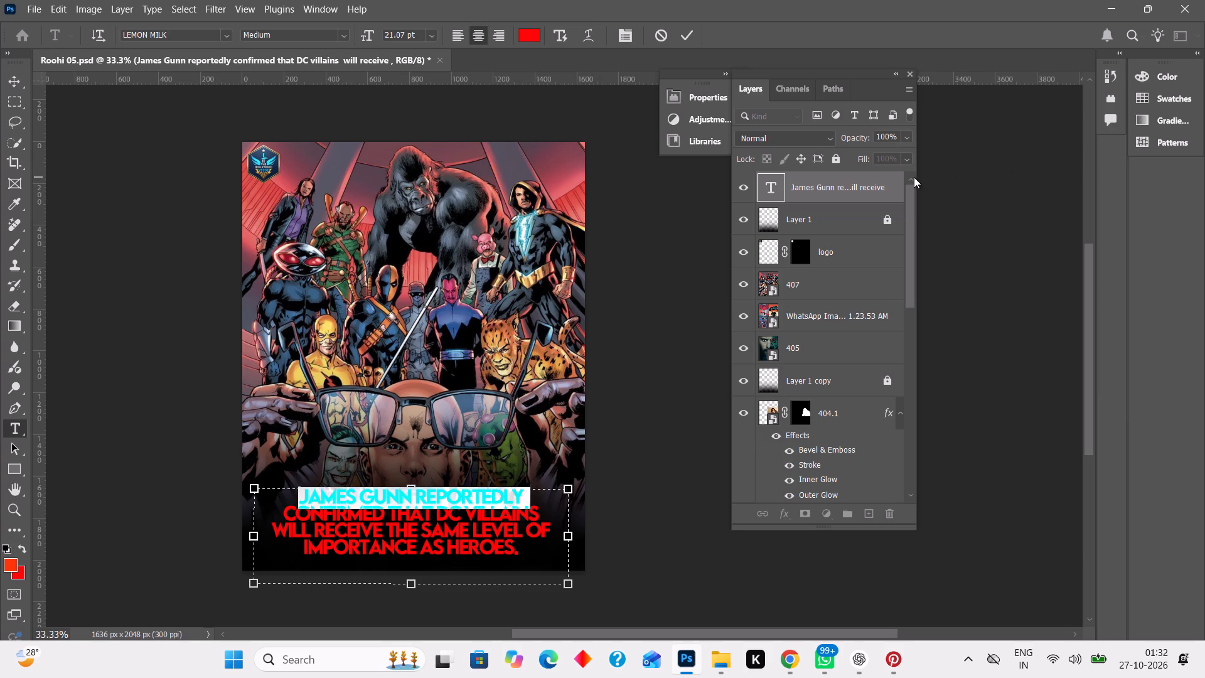
click(1152, 72)
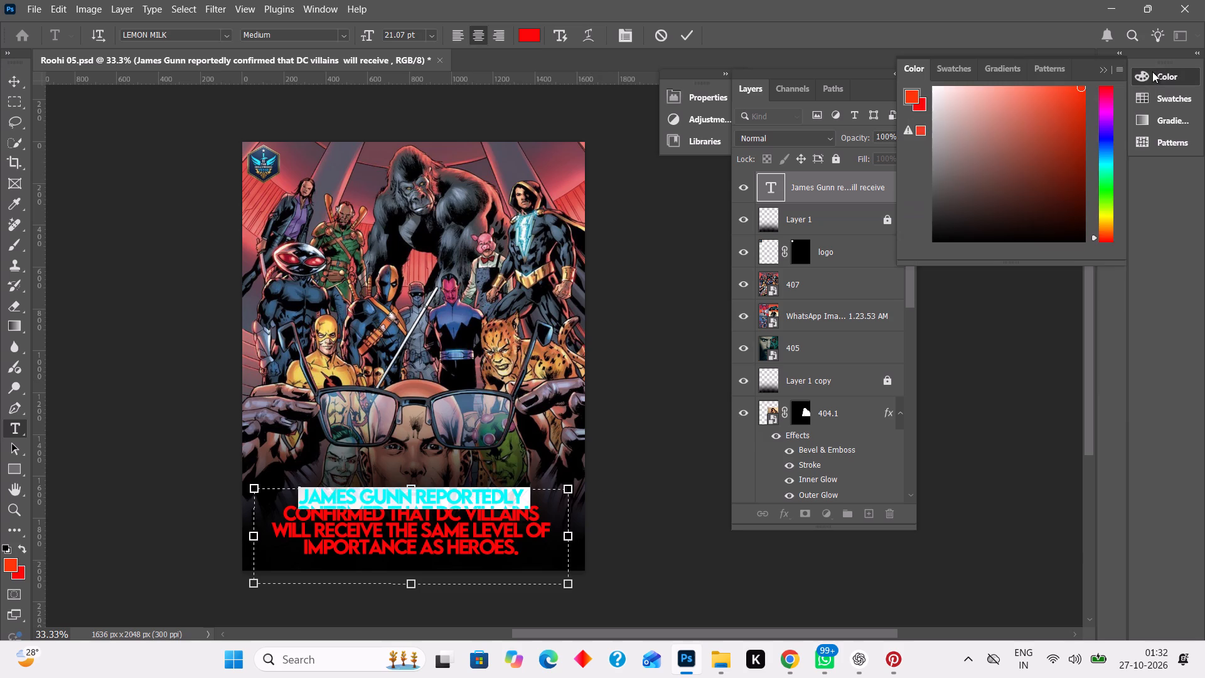
click(935, 89)
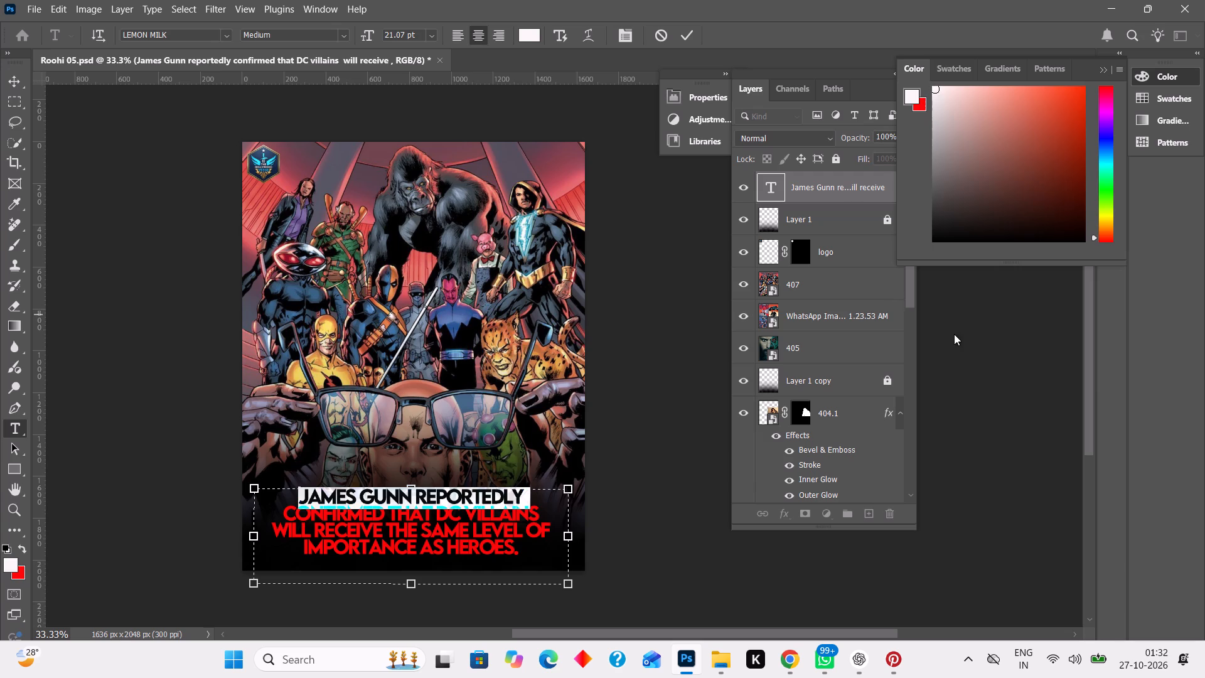
click(955, 338)
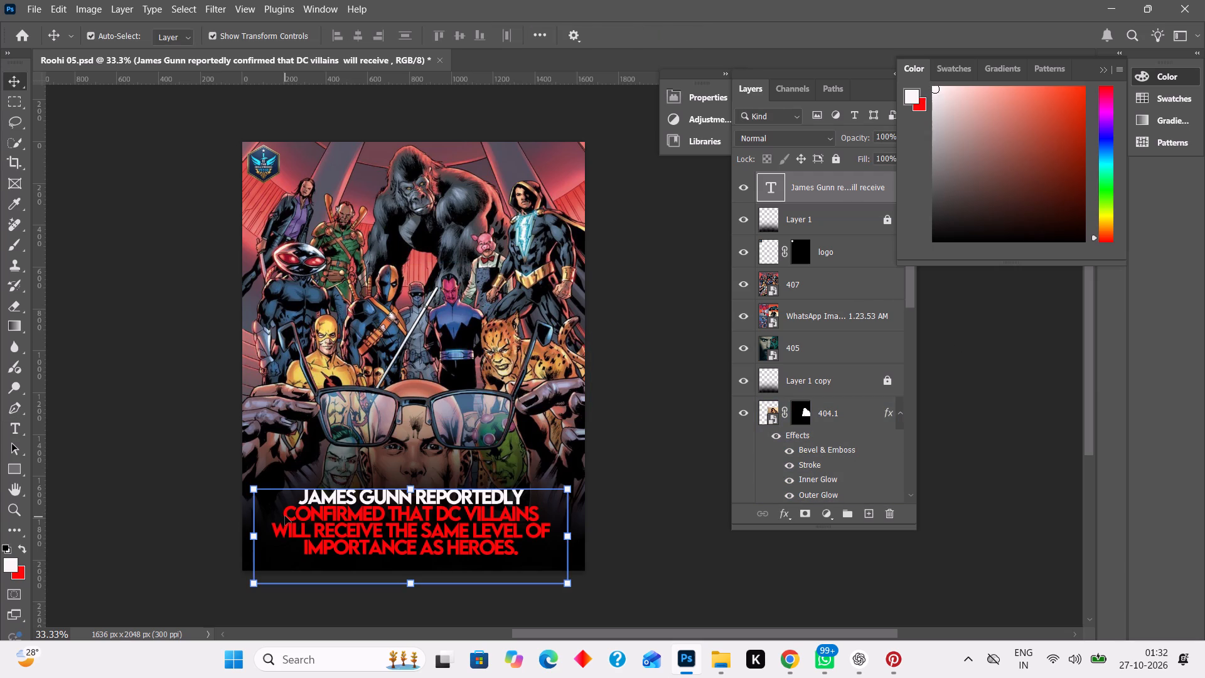
Colour the headline's second line, "confirmed that DC villains", bright lime green.
double_click(285, 516)
drag(285, 516, 503, 512)
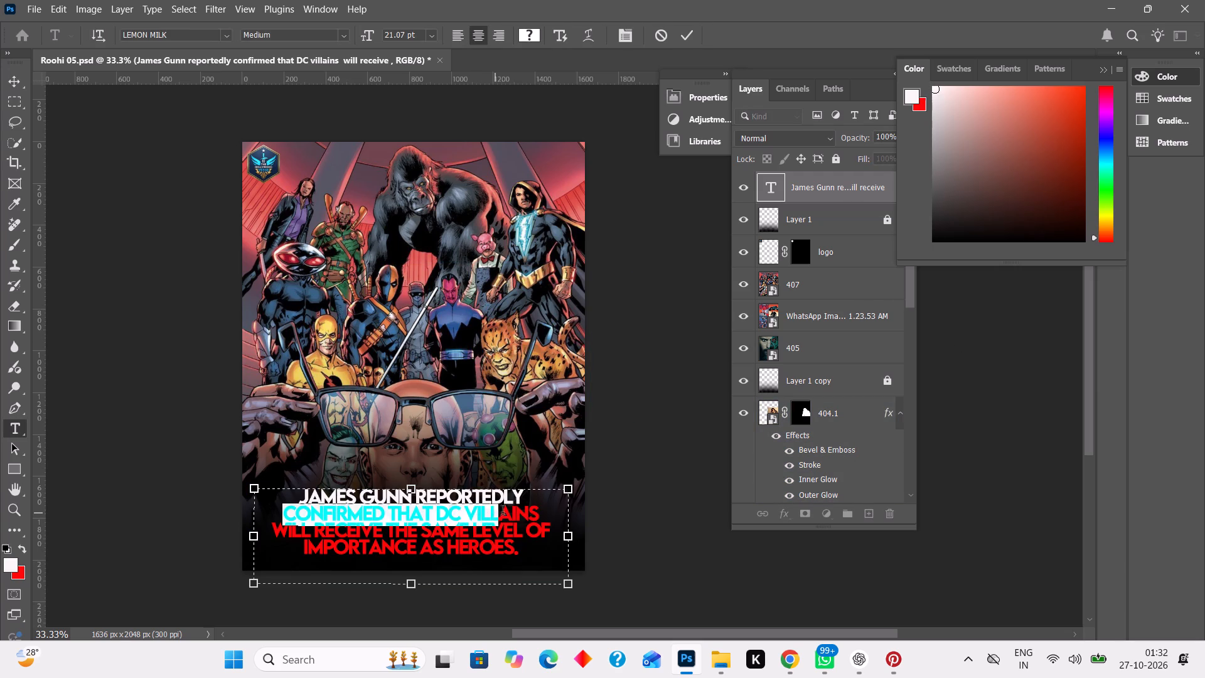
drag(503, 512, 538, 512)
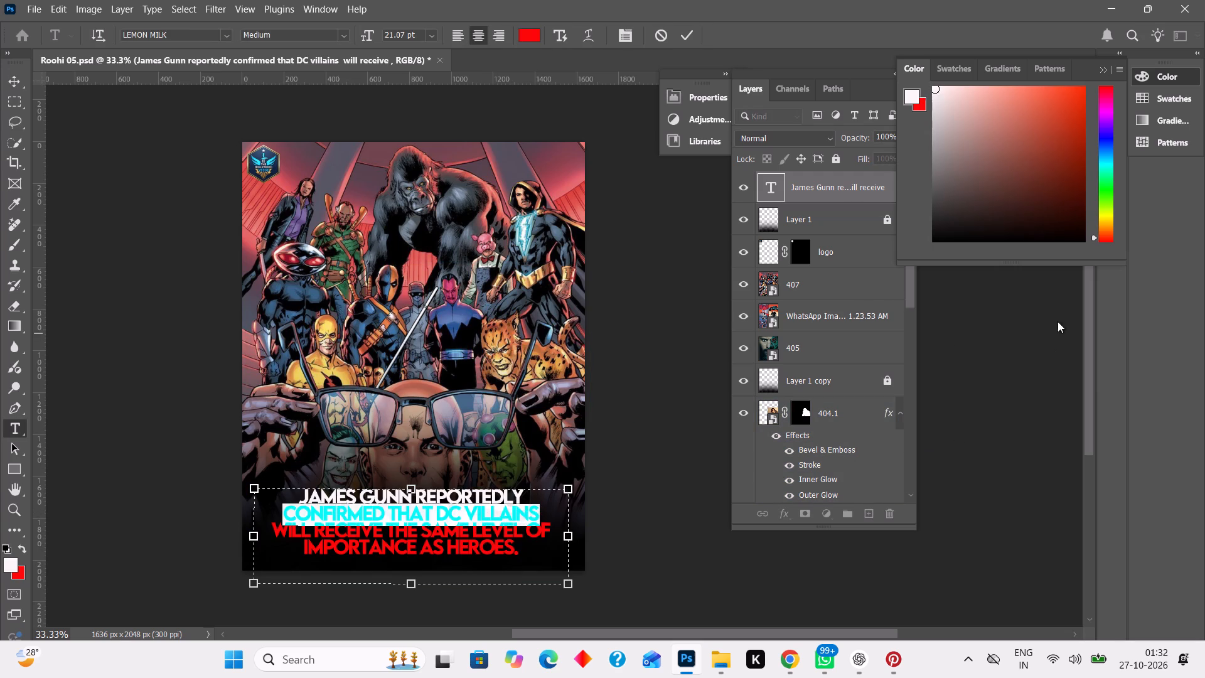
click(1106, 208)
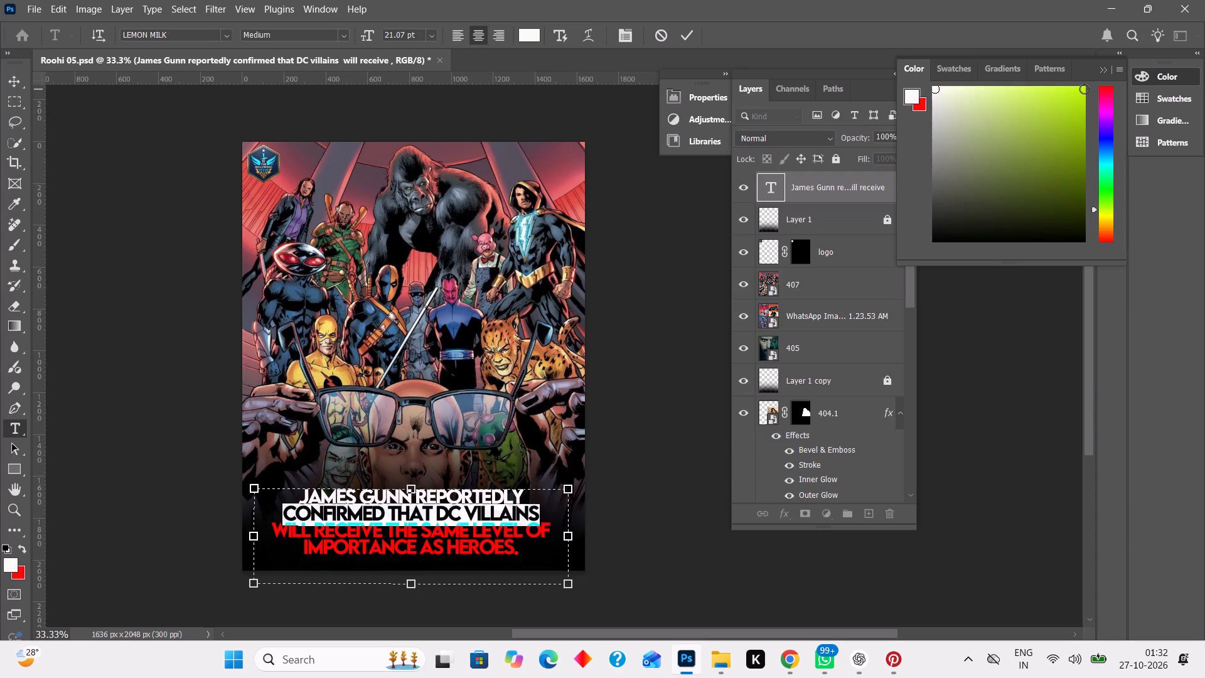
click(1084, 89)
click(1017, 388)
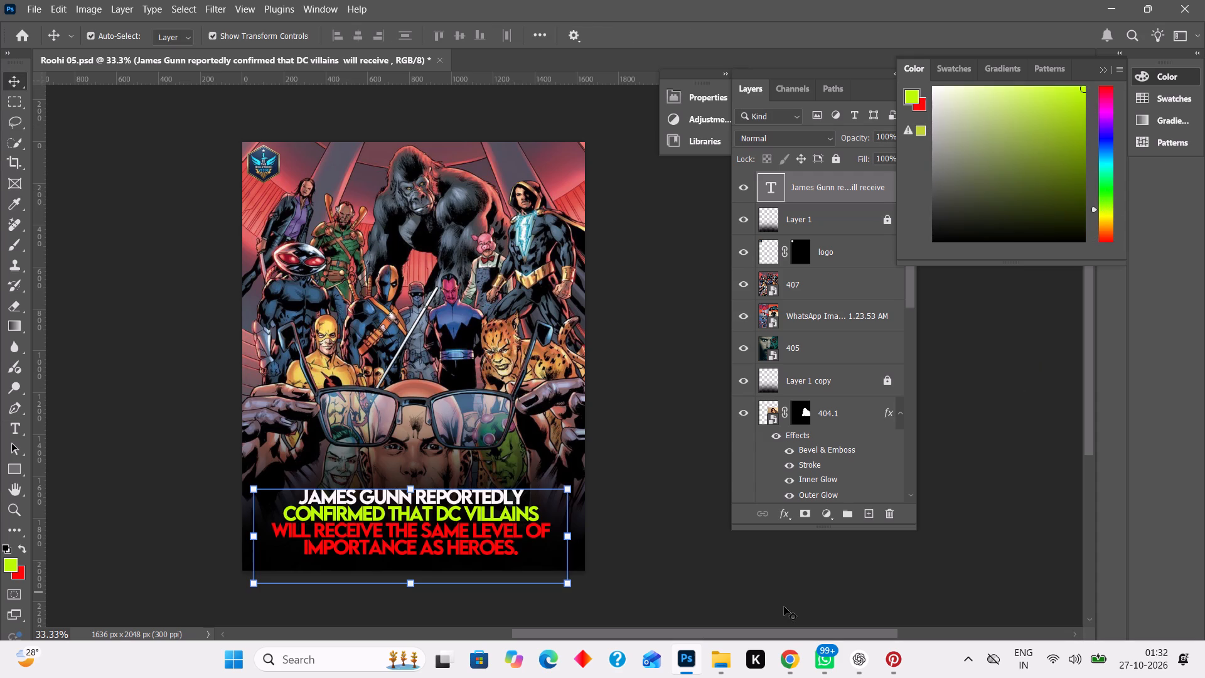
Colour the headline's third line, "will receive the same level of", white.
double_click(272, 530)
drag(272, 530, 462, 527)
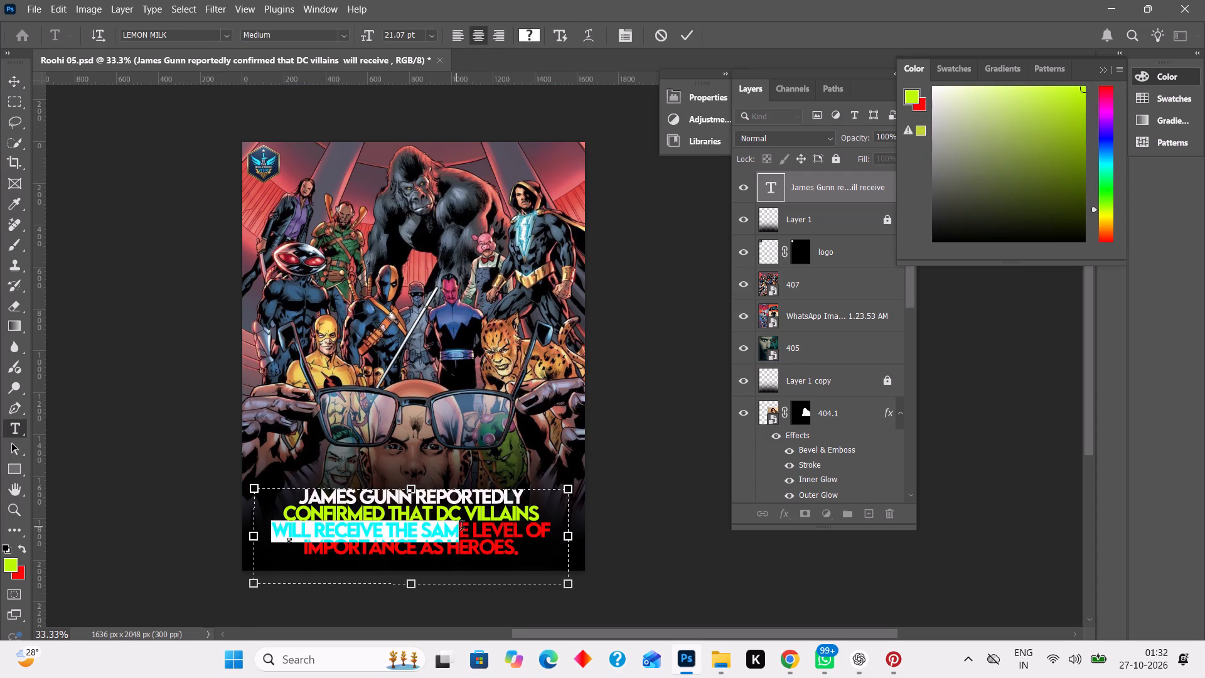
drag(462, 527, 594, 527)
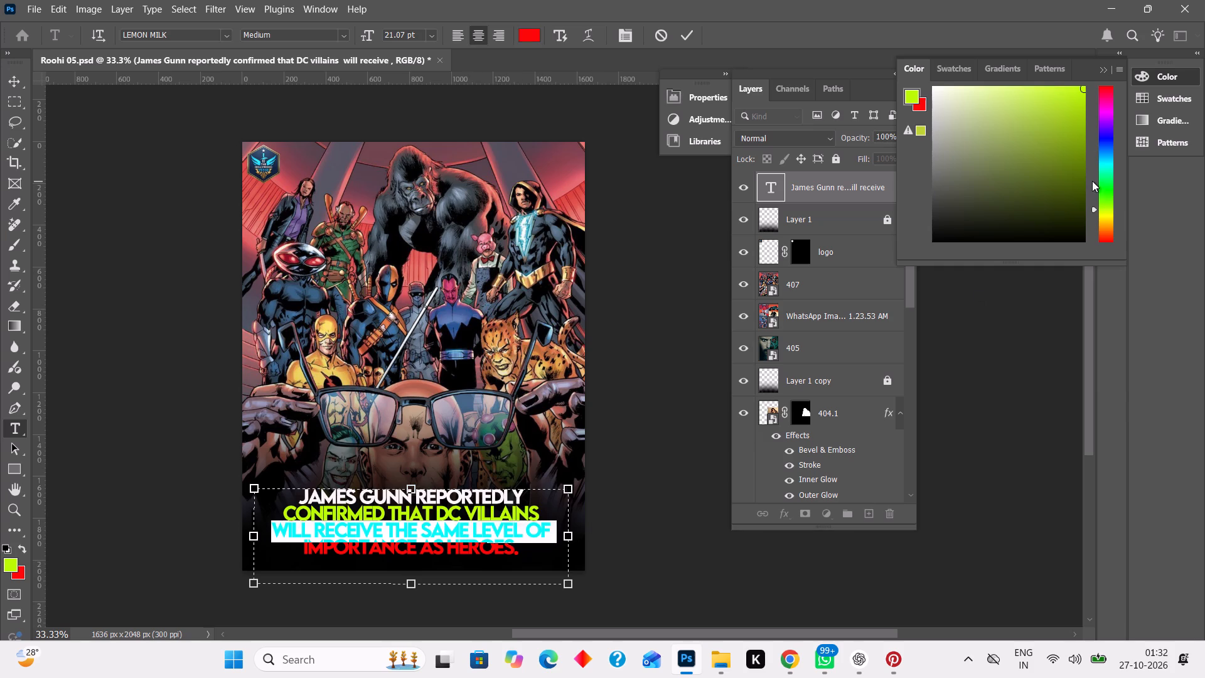
click(935, 89)
click(987, 353)
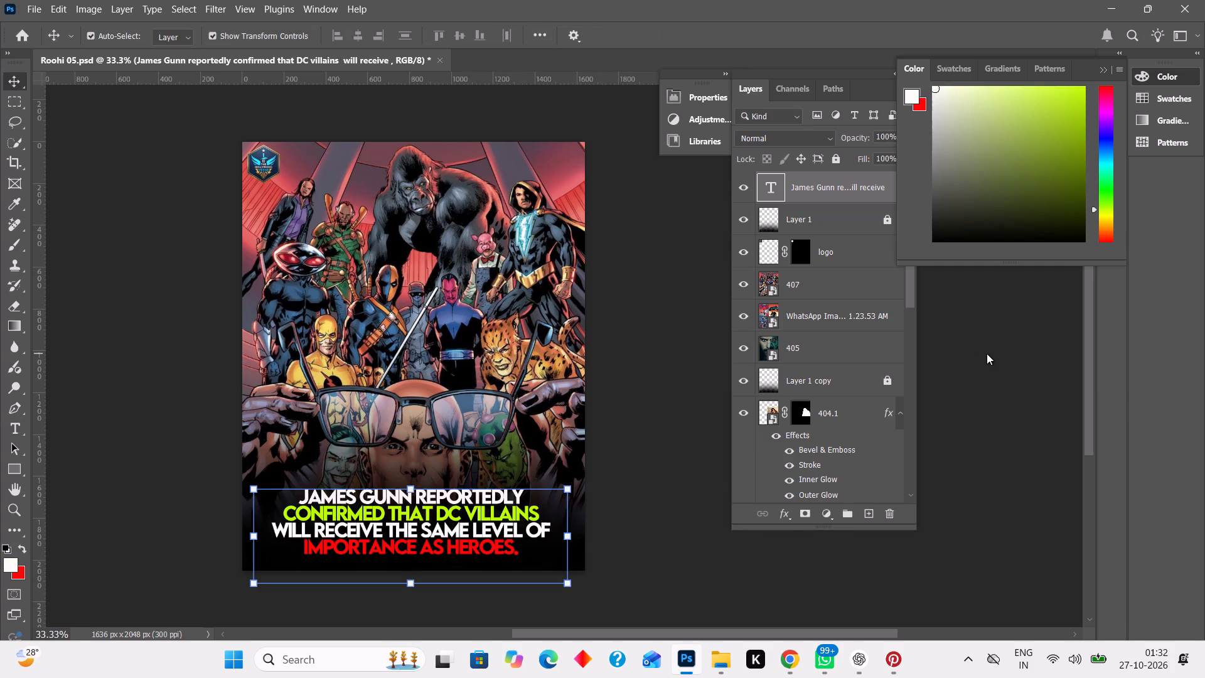
Colour the headline's last line, "importance as heroes.", bright yellow and deselect the text.
double_click(303, 552)
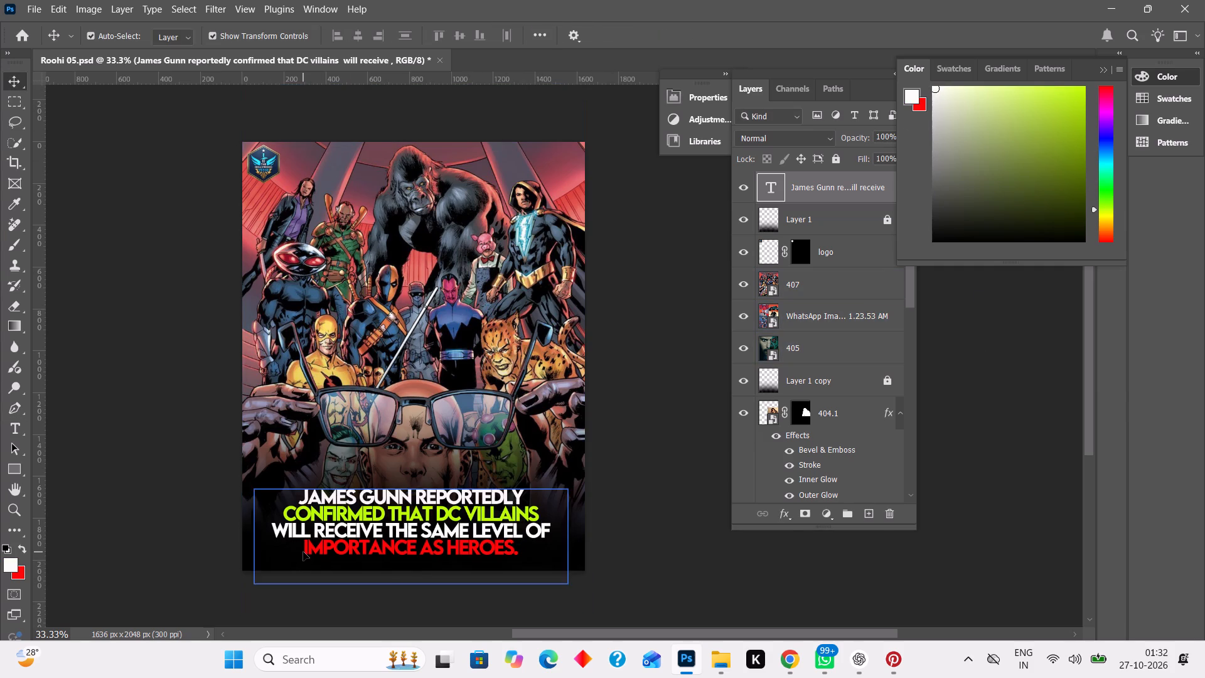
drag(303, 552, 513, 552)
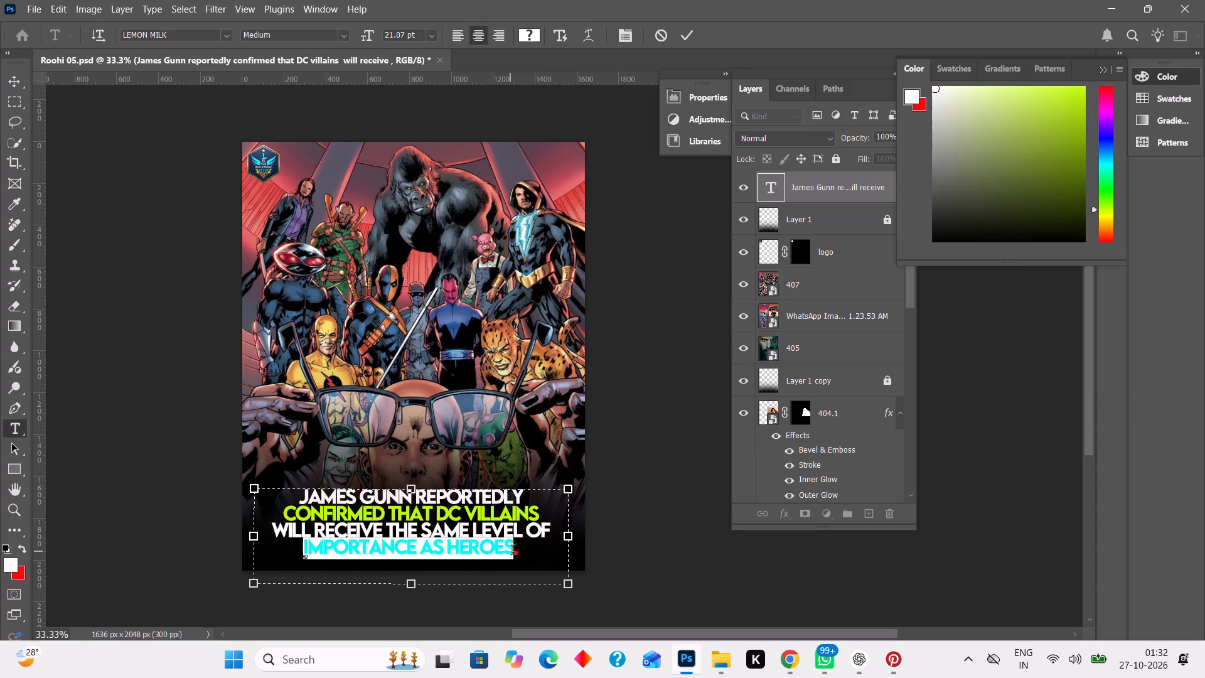
drag(513, 552, 537, 552)
click(1108, 216)
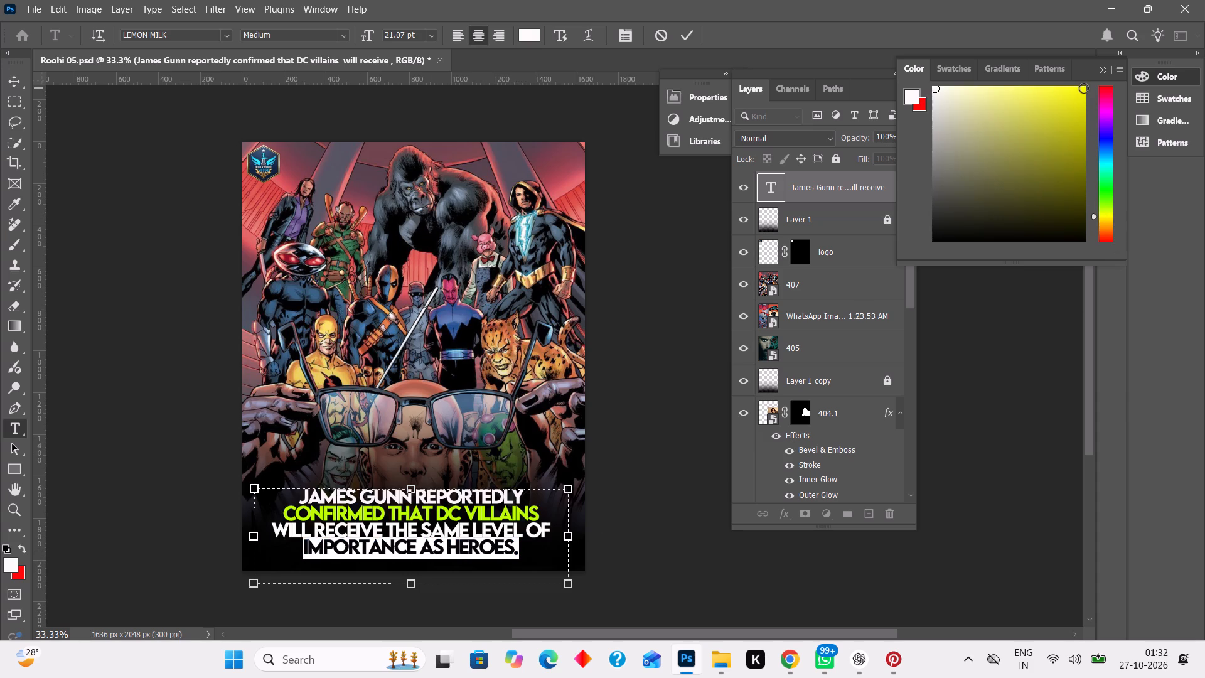
click(1083, 88)
double_click(1029, 424)
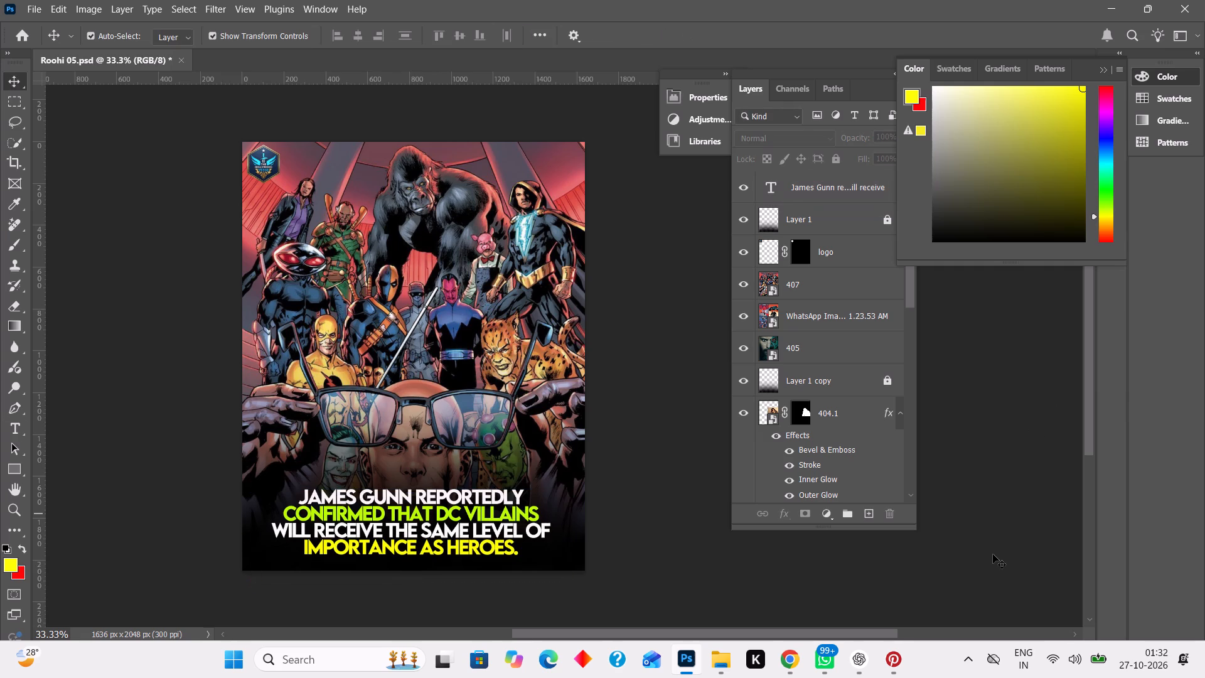
Nudge the 407 image straight up until its bottom edge is about level with the bottom of the headline's last line.
click(530, 439)
key(Up)
key(Up)
key(Up)
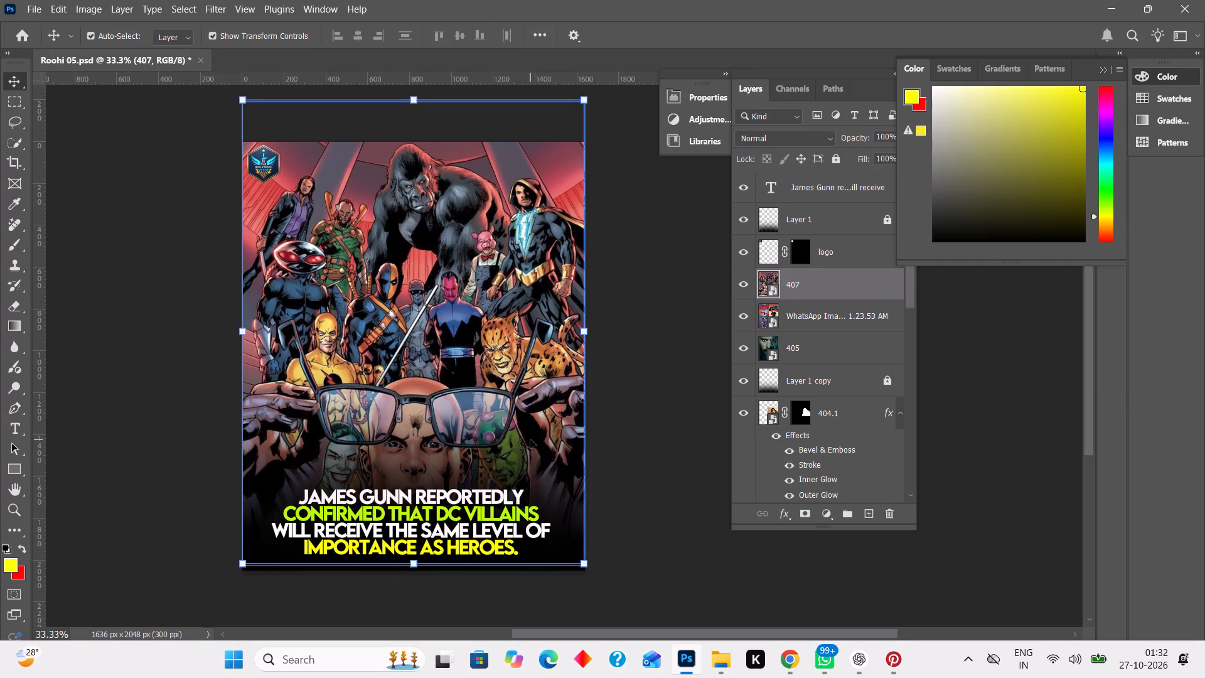
key(Up)
key(Up)
key(Up)
key(Up)
key(Up)
key(Up)
key(Up)
key(Up)
key(Up)
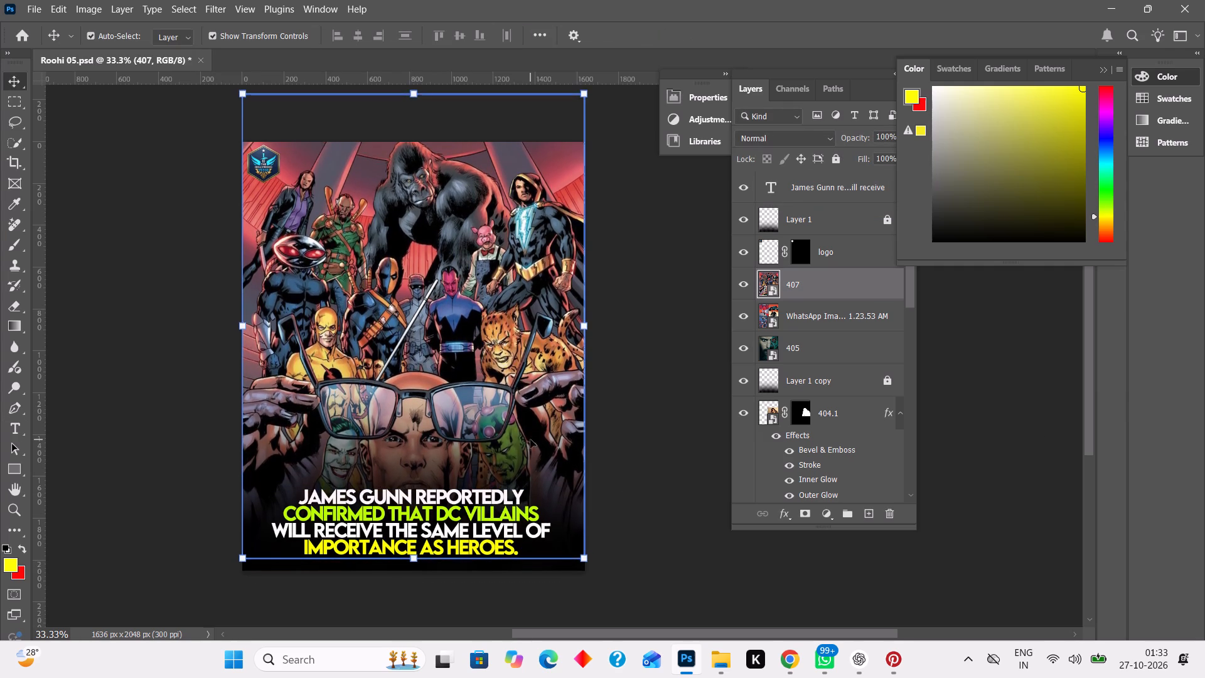
key(Up)
key(Up)
key(Up)
key(Up)
key(Up)
key(Up)
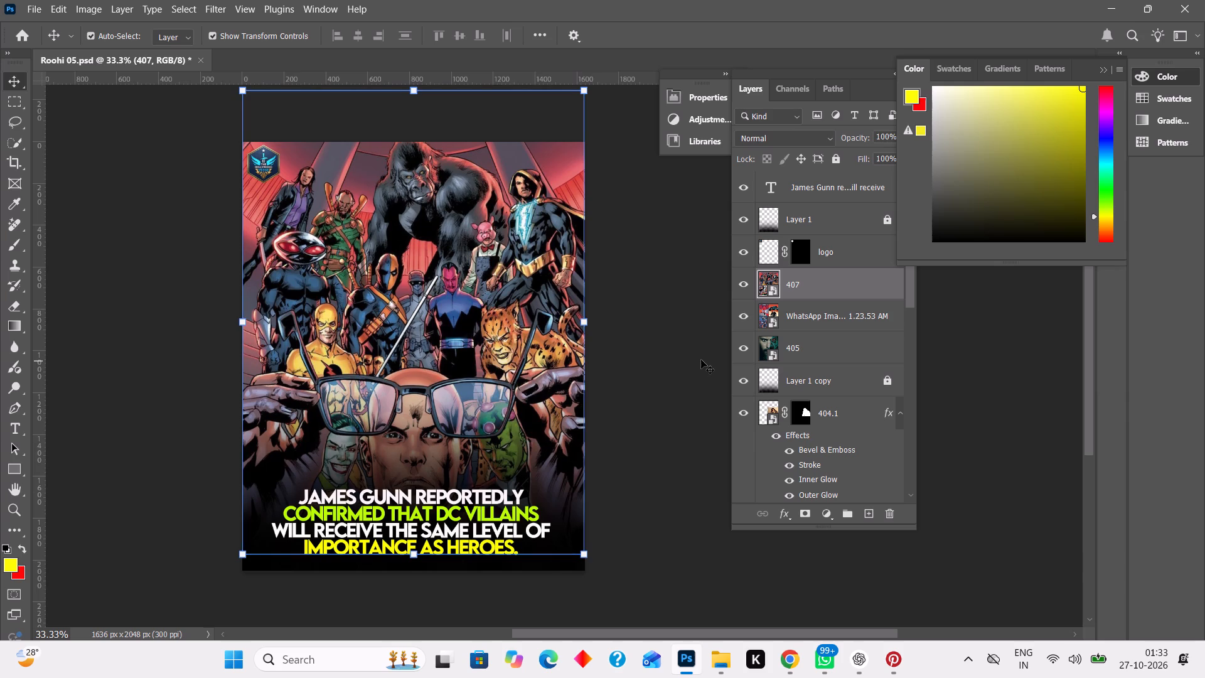
click(701, 360)
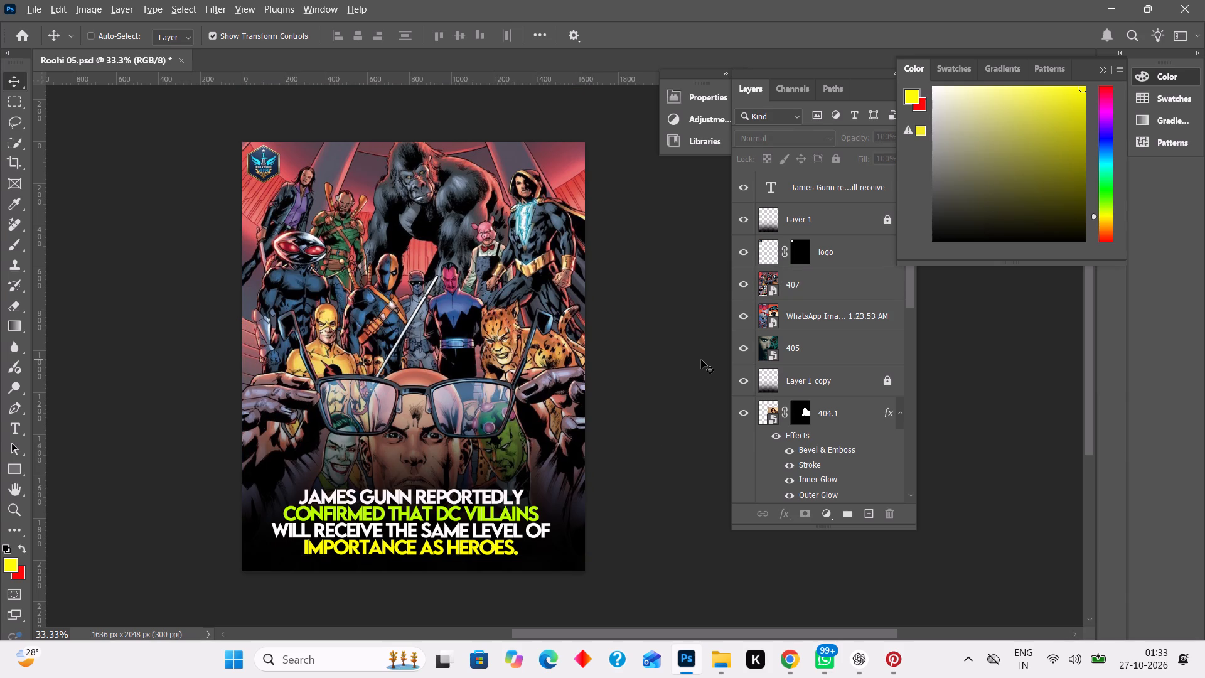
key(ctrl+alt+s)
key(ctrl+alt+s)
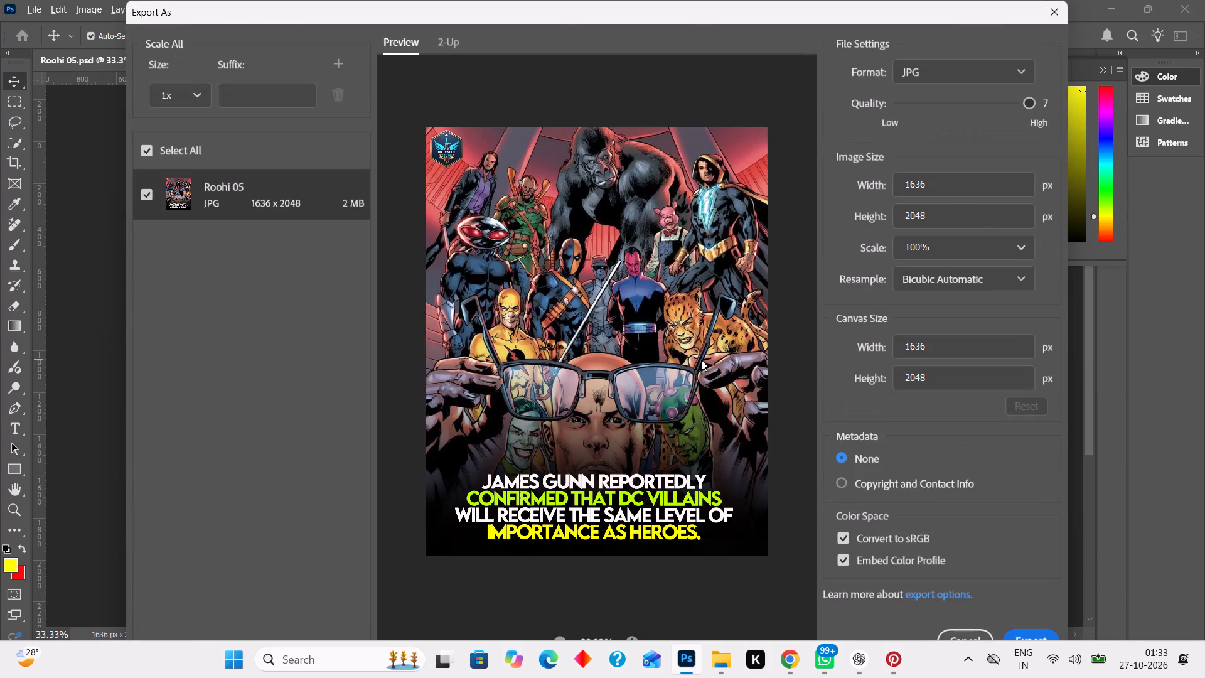